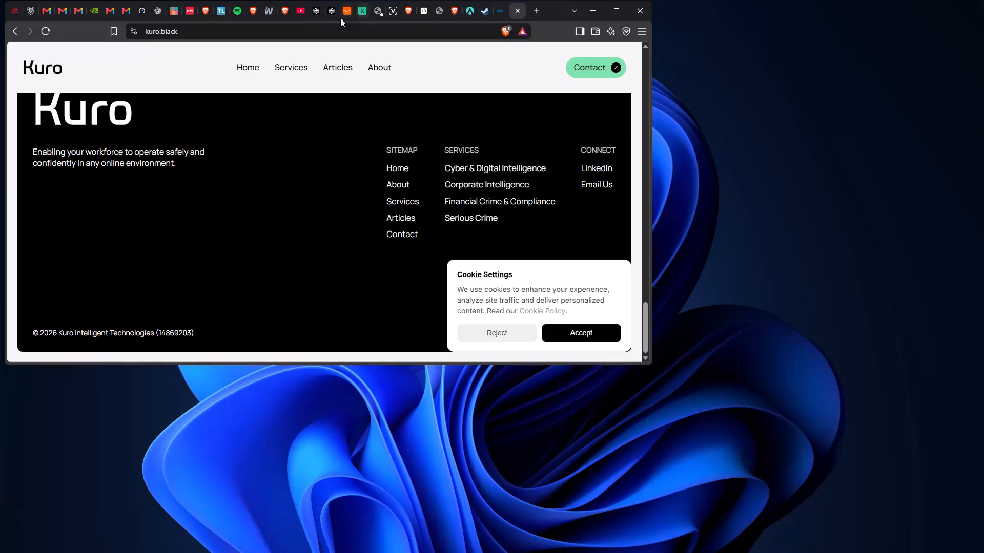
Switch to the open YouTube video, maximize the browser window and go to the YouTube home page.
click(297, 11)
click(616, 19)
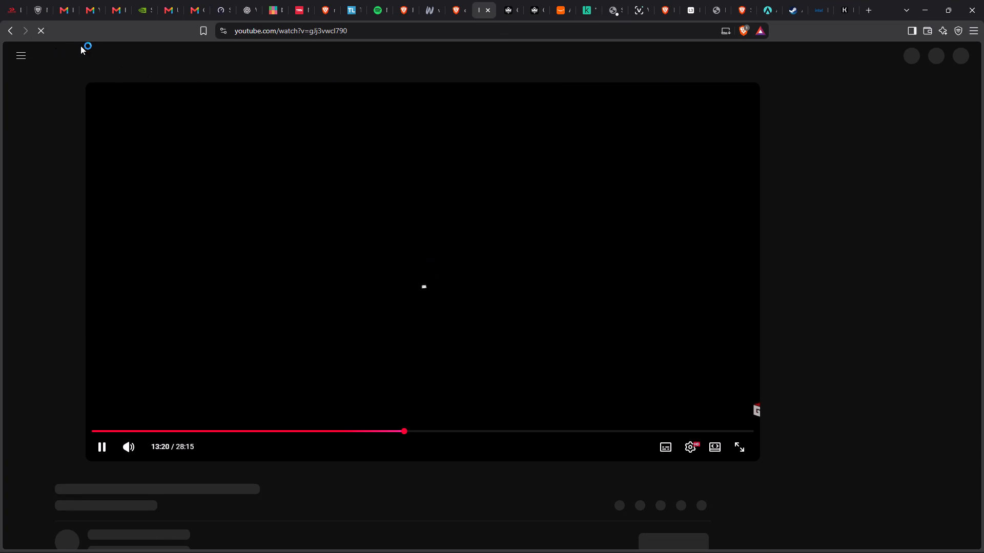
click(85, 55)
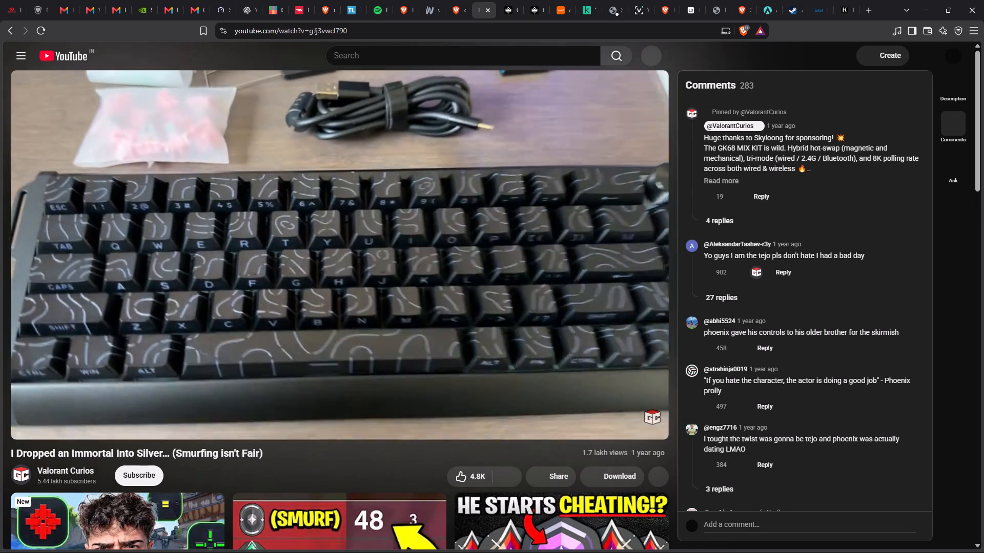
click(44, 49)
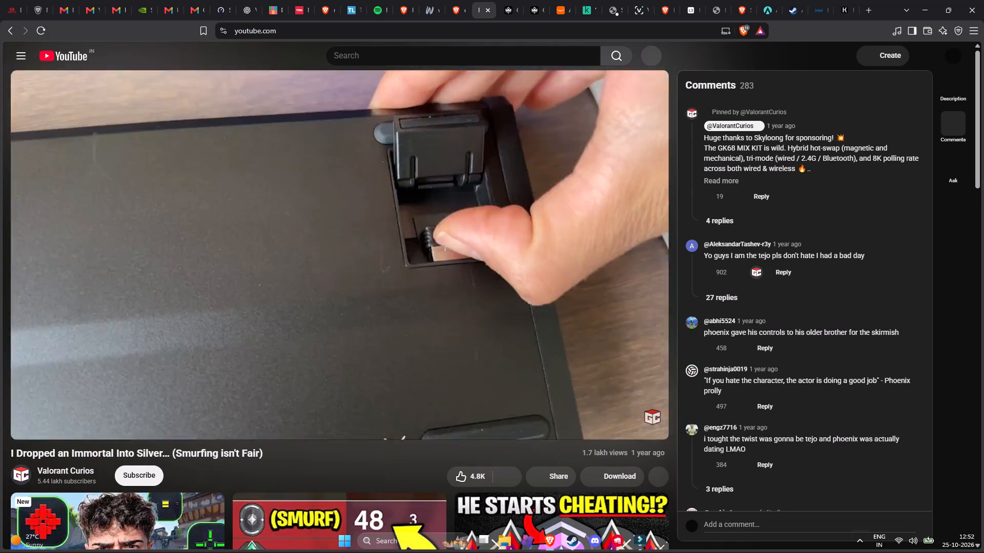
Connect the paired Bluetooth device HTWS006 in the Windows quick settings.
click(910, 552)
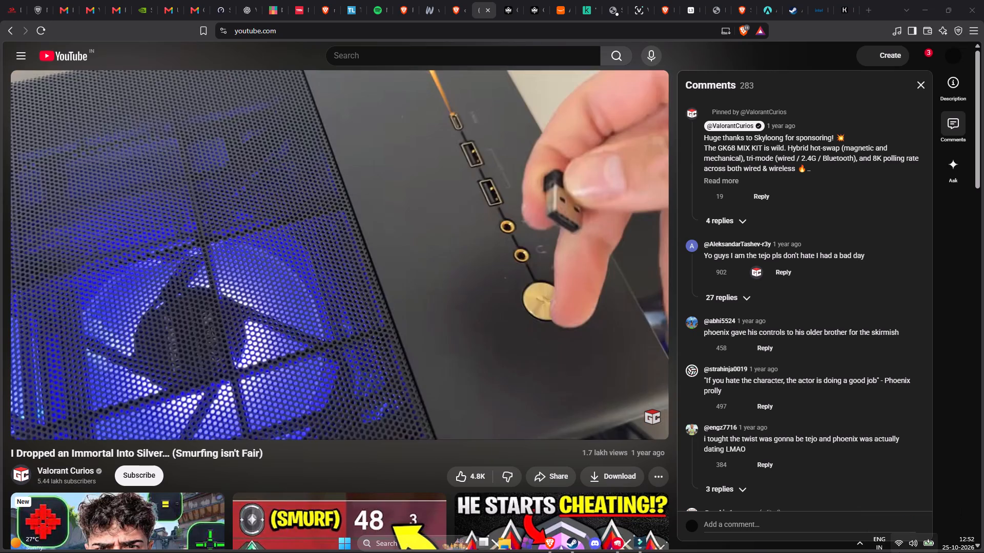
click(884, 355)
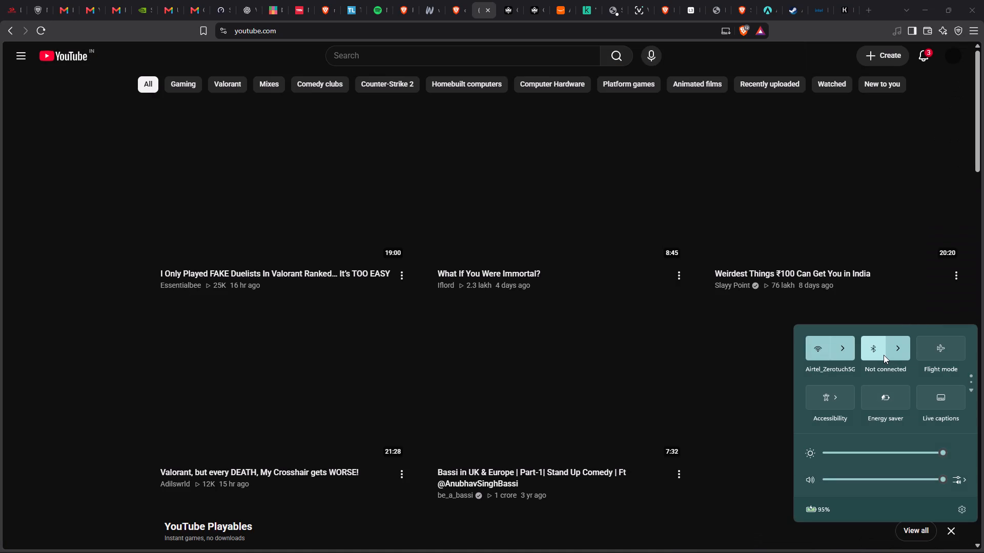
click(894, 349)
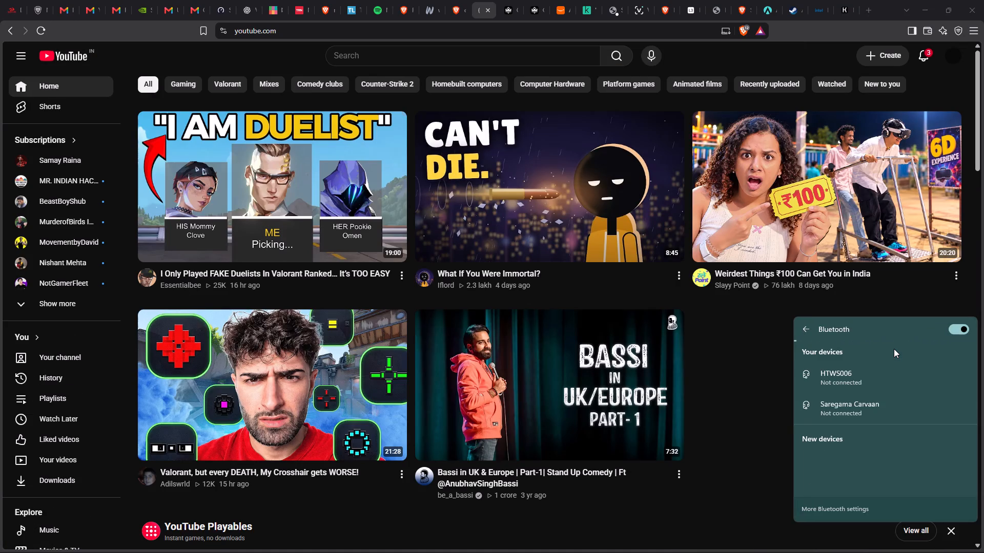
click(872, 374)
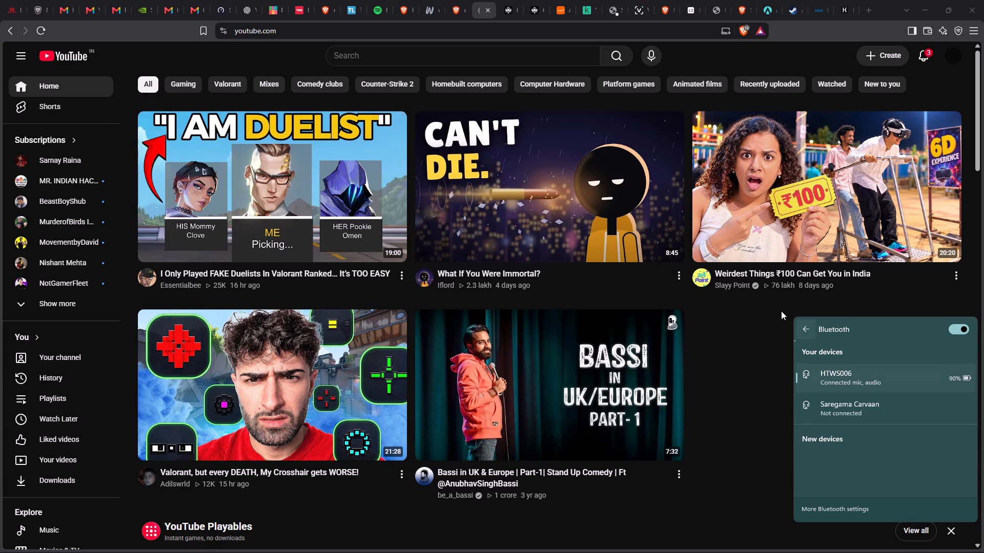
Search YouTube for "amv".
click(527, 63)
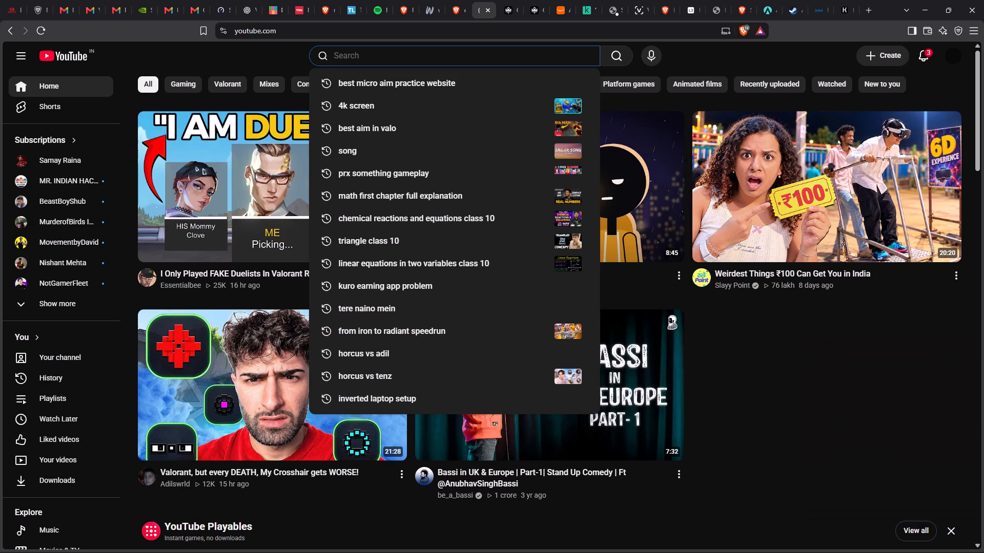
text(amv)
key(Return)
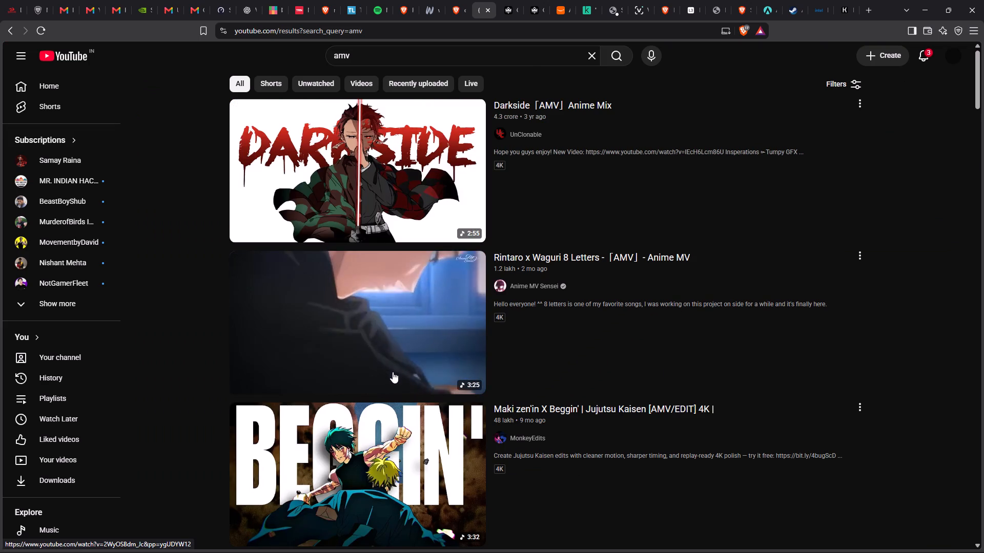
Search YouTube for "love me not" and open the Ravyn Lenae - Love Me Not (Lyrics) video.
click(589, 53)
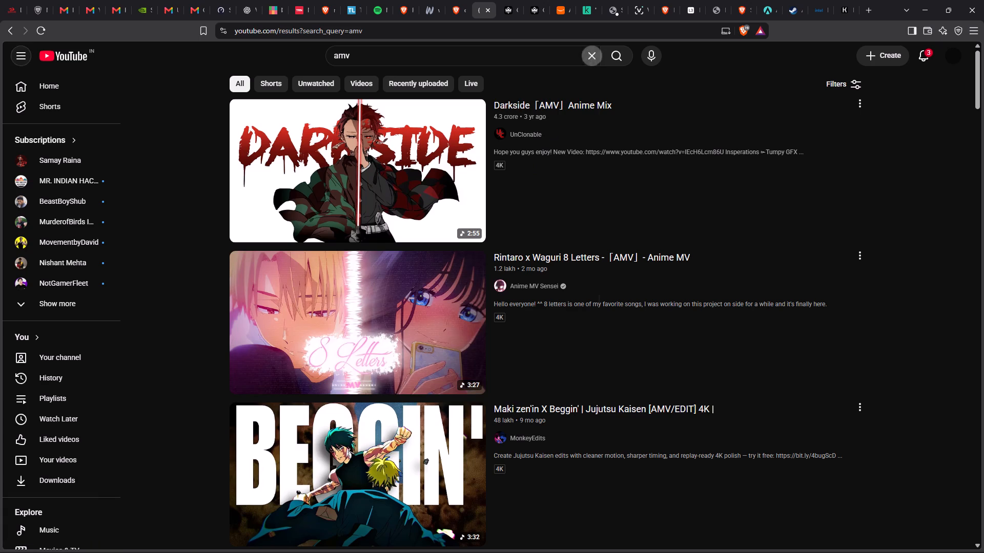
click(548, 51)
text(love me not)
key(Return)
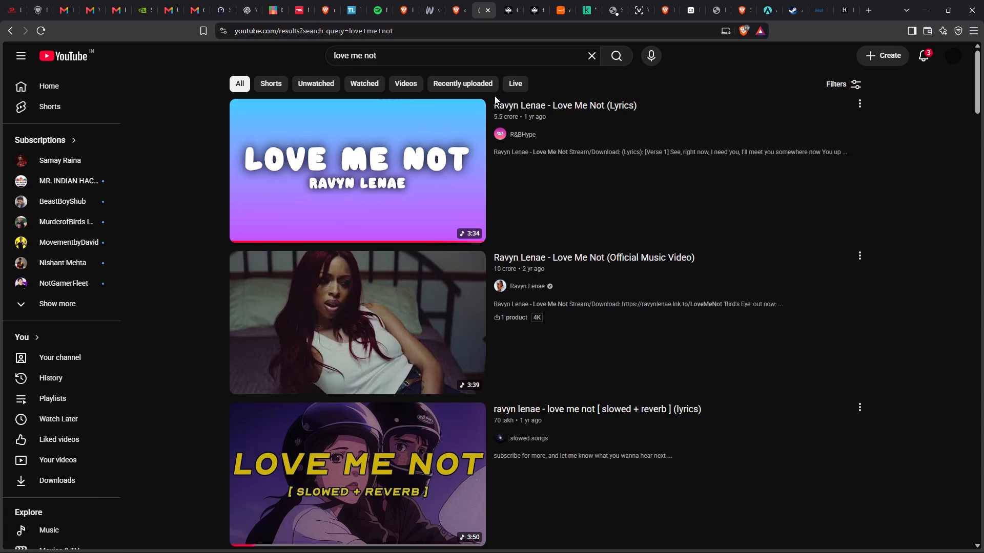
click(403, 140)
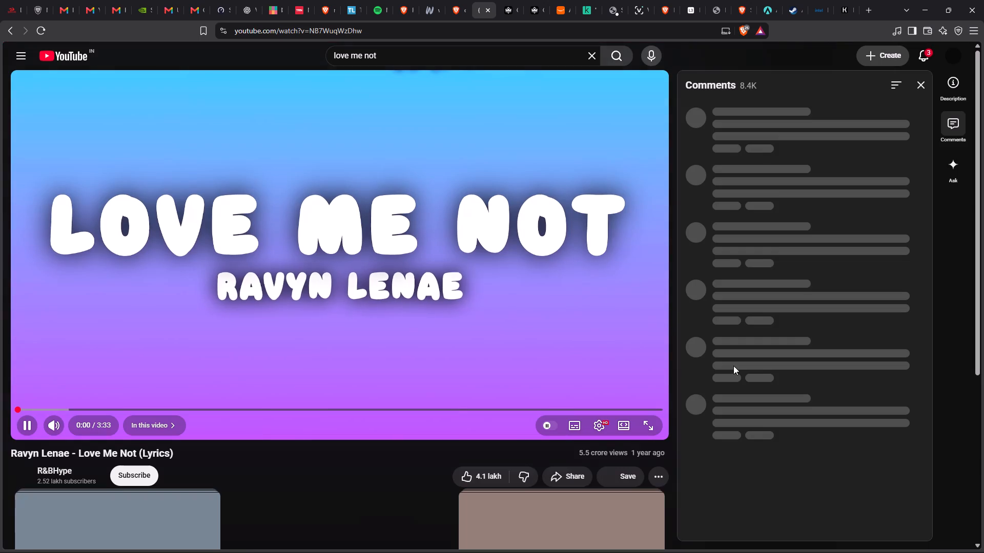
Copy the share link of the Love Me Not lyrics video and close the share dialog.
click(551, 474)
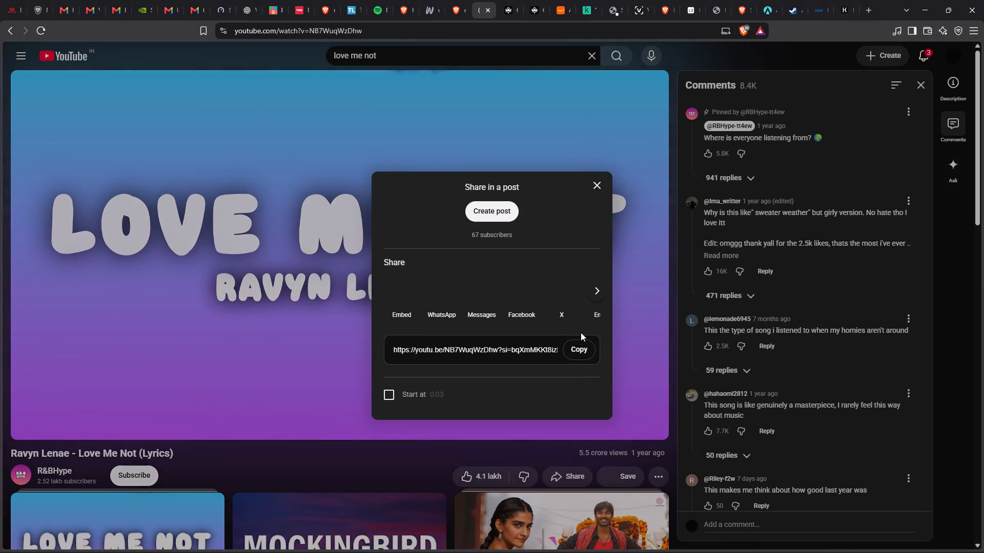
click(581, 354)
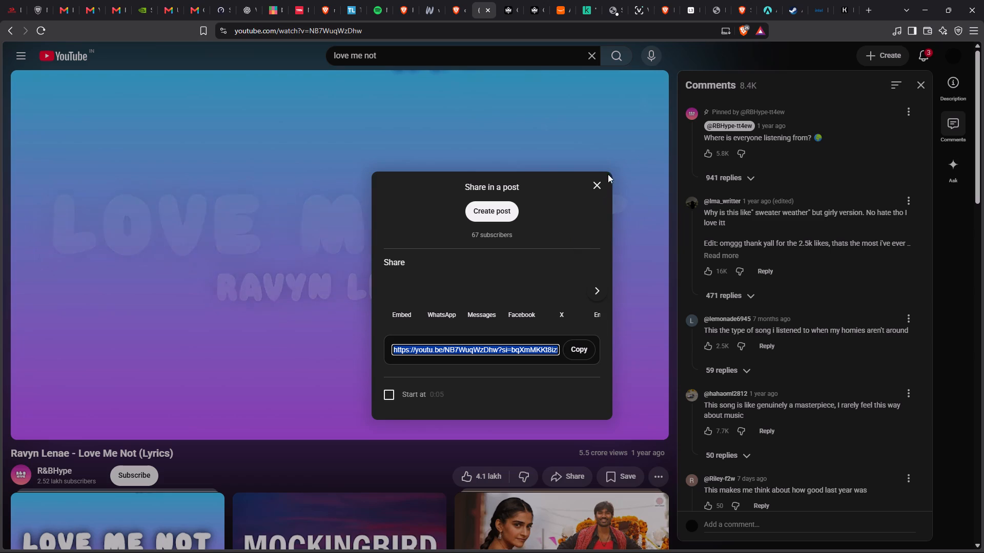
click(600, 180)
Switch to the browser tab showing the Kuro website.
click(838, 1)
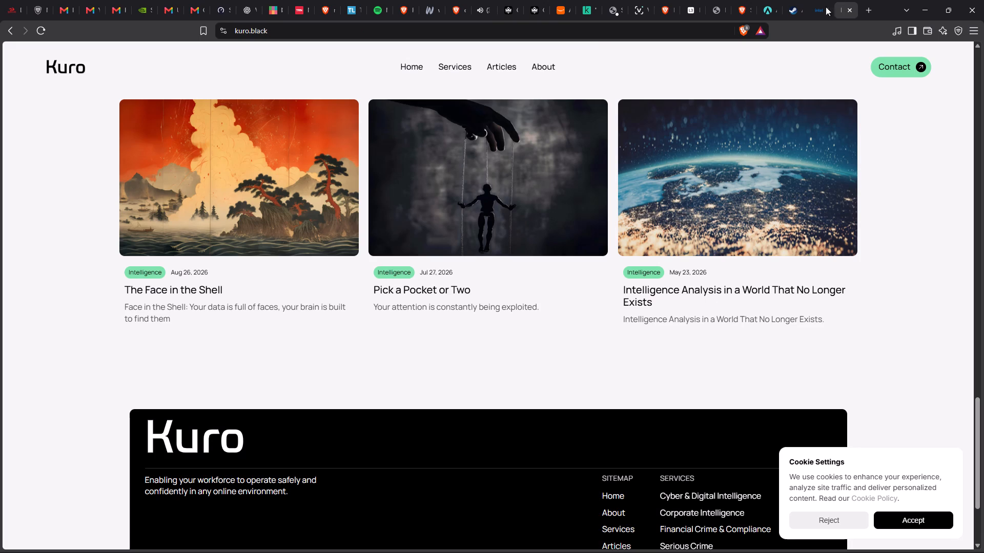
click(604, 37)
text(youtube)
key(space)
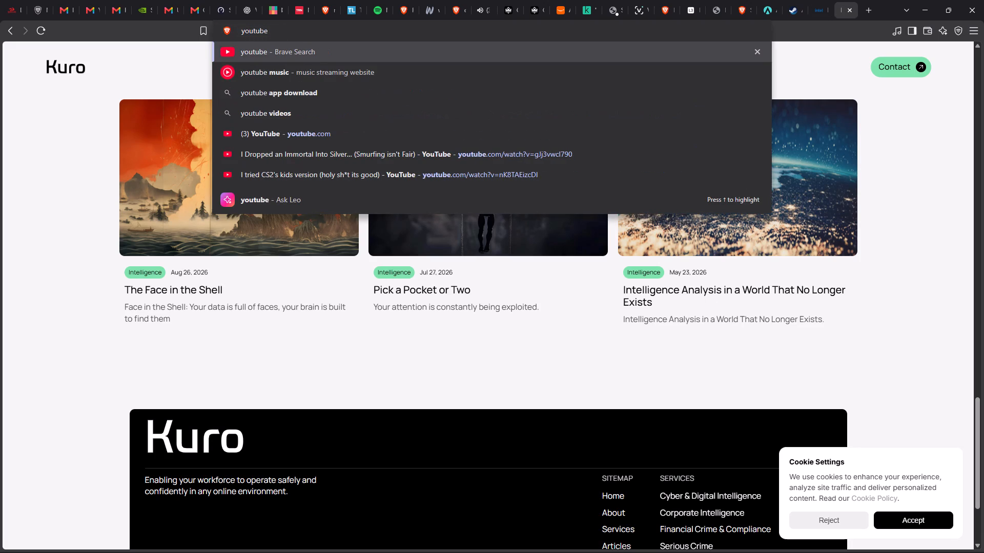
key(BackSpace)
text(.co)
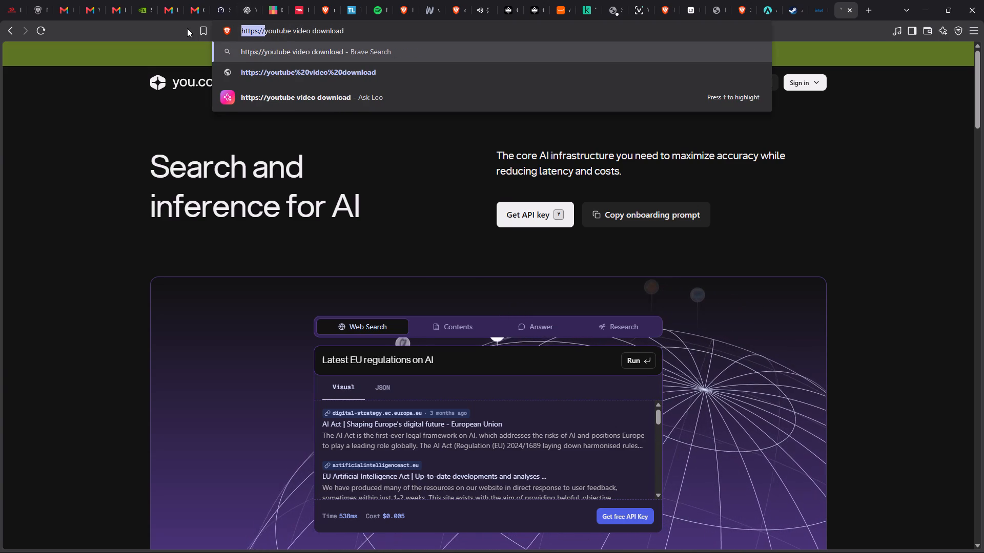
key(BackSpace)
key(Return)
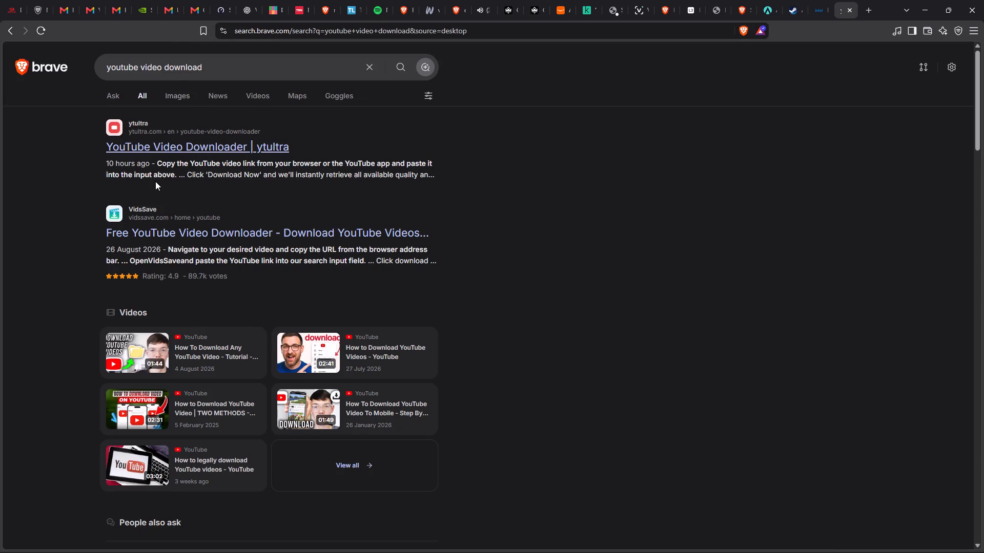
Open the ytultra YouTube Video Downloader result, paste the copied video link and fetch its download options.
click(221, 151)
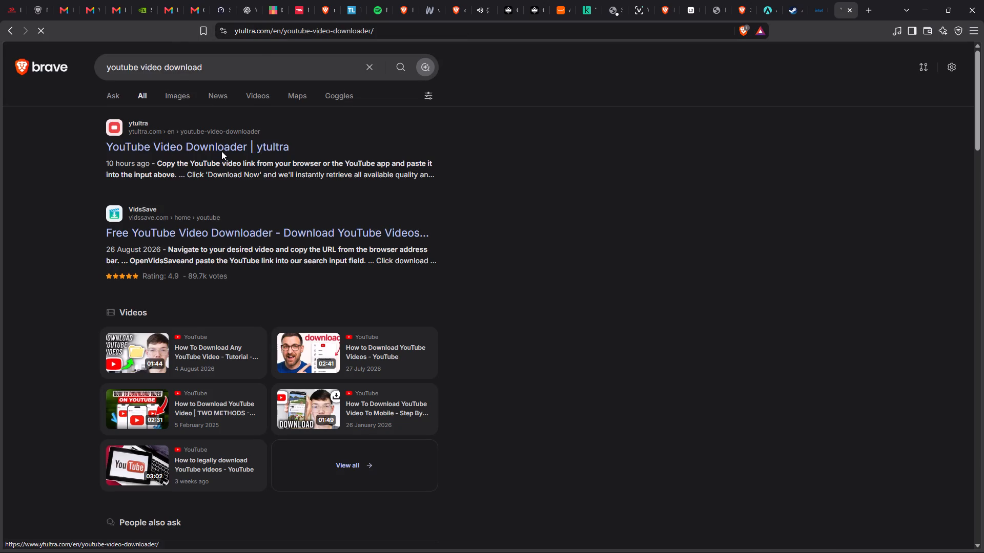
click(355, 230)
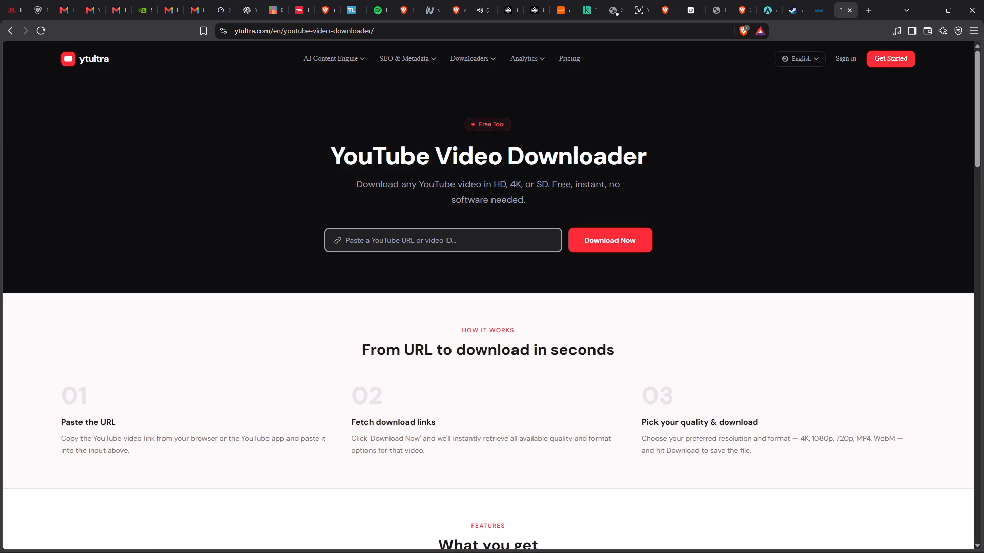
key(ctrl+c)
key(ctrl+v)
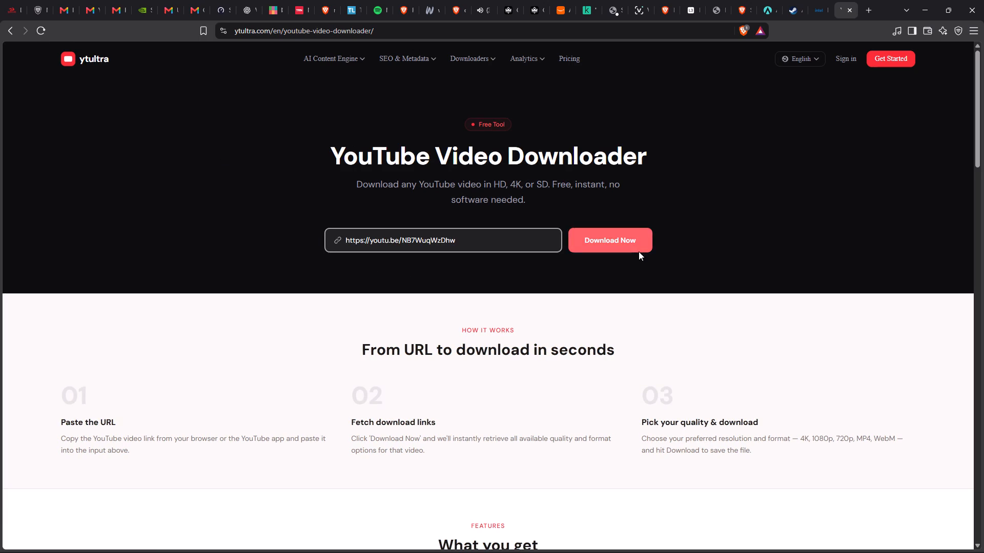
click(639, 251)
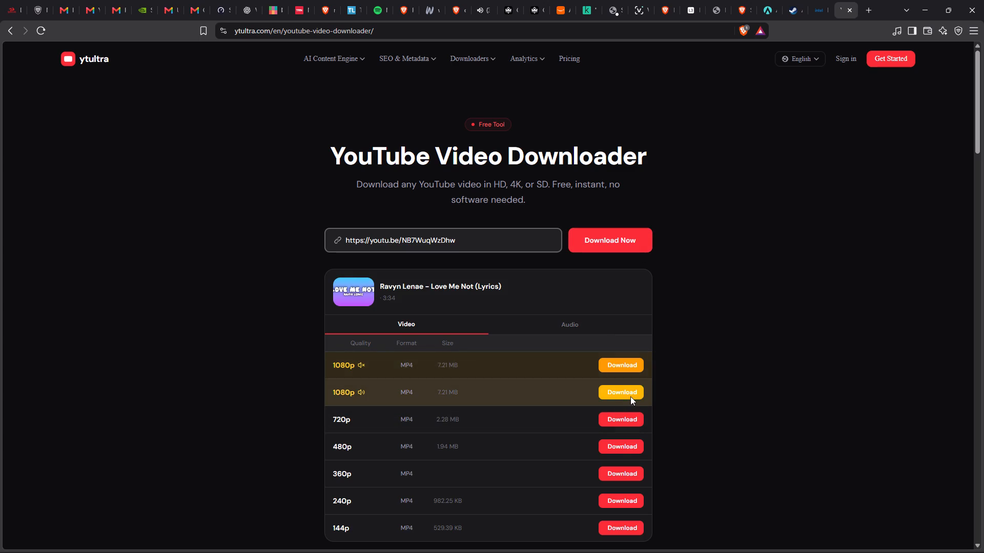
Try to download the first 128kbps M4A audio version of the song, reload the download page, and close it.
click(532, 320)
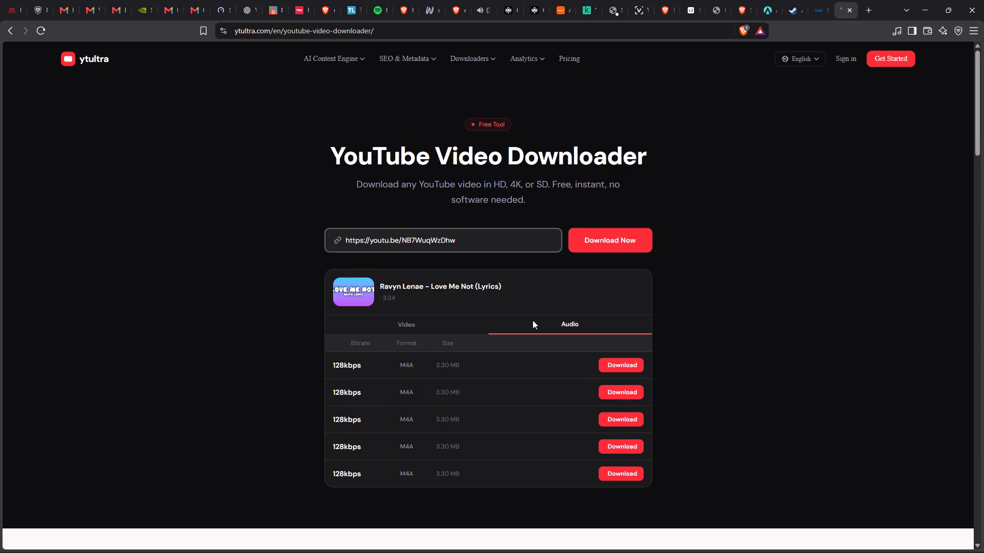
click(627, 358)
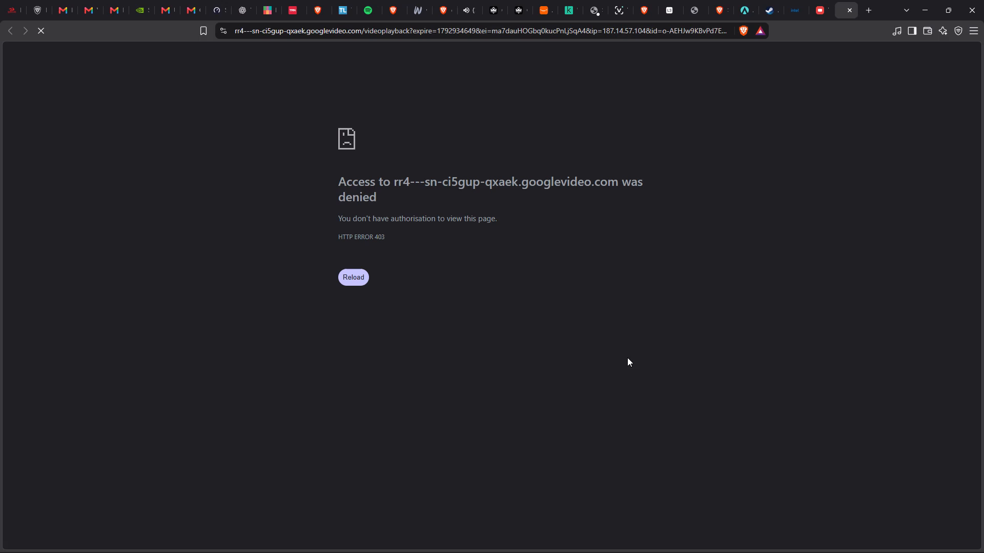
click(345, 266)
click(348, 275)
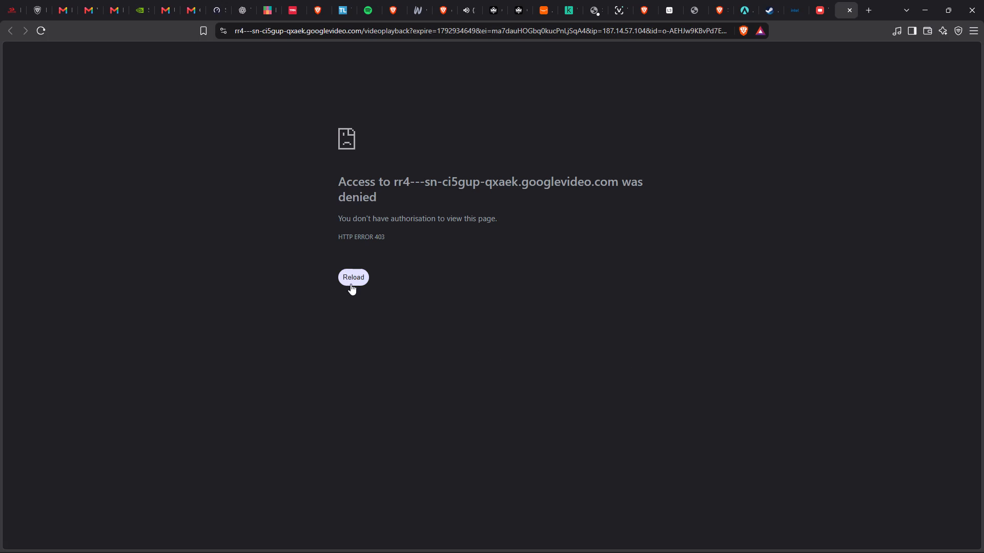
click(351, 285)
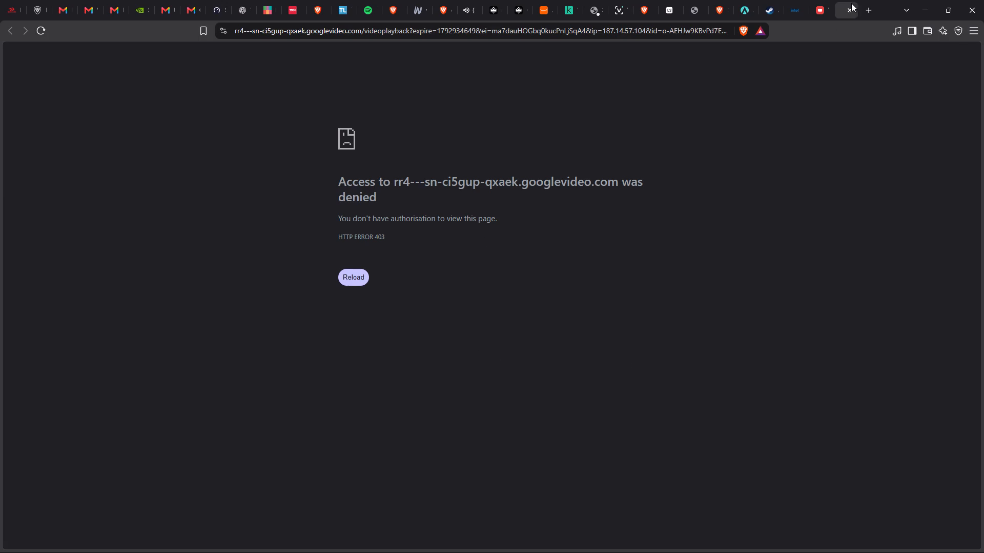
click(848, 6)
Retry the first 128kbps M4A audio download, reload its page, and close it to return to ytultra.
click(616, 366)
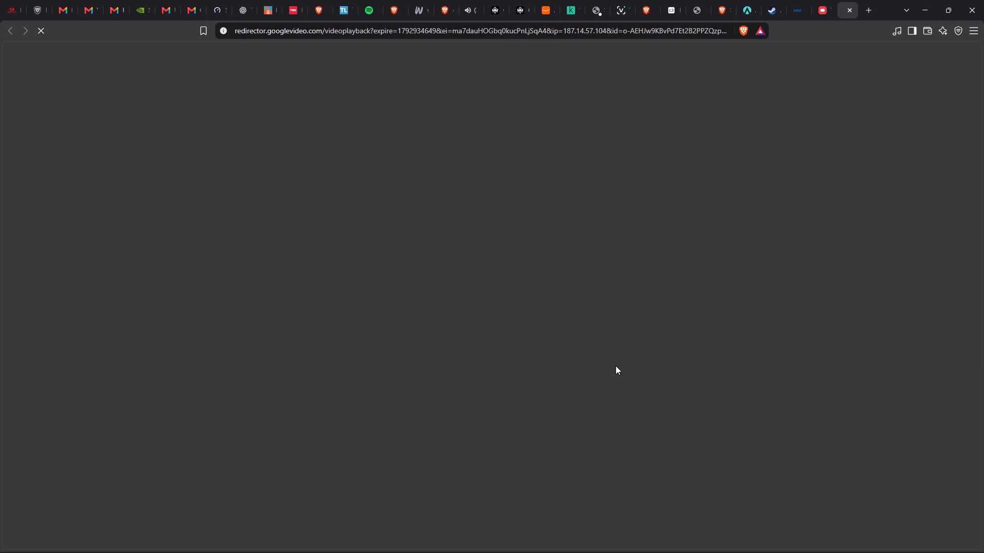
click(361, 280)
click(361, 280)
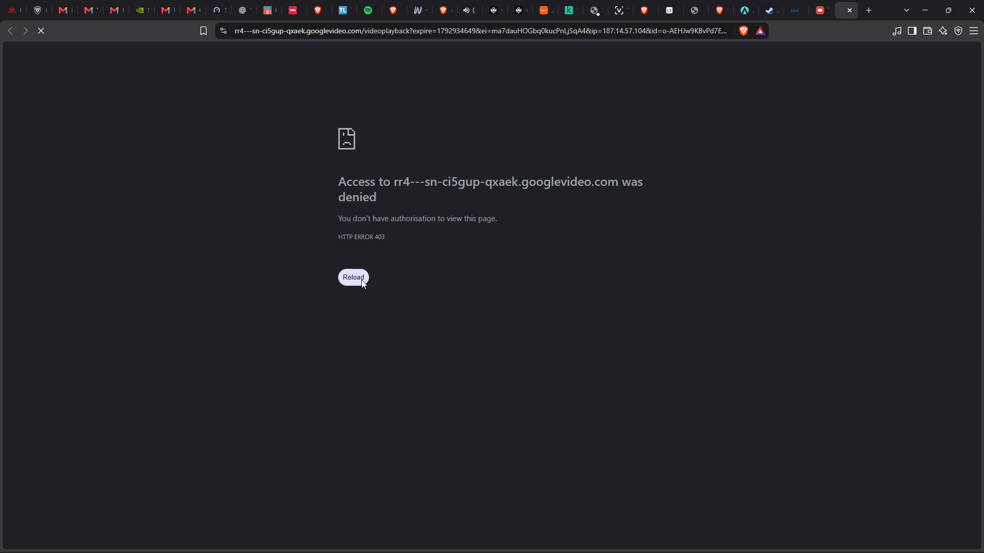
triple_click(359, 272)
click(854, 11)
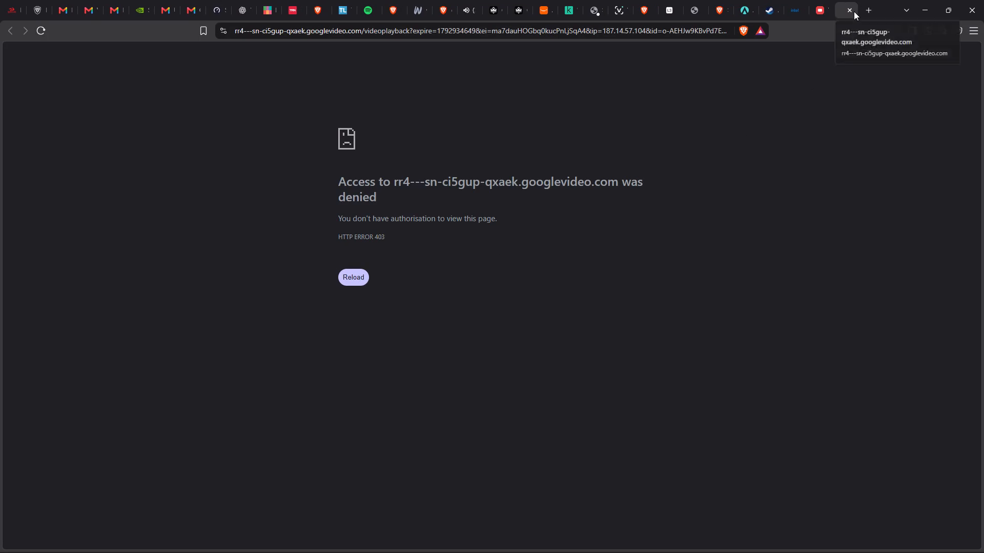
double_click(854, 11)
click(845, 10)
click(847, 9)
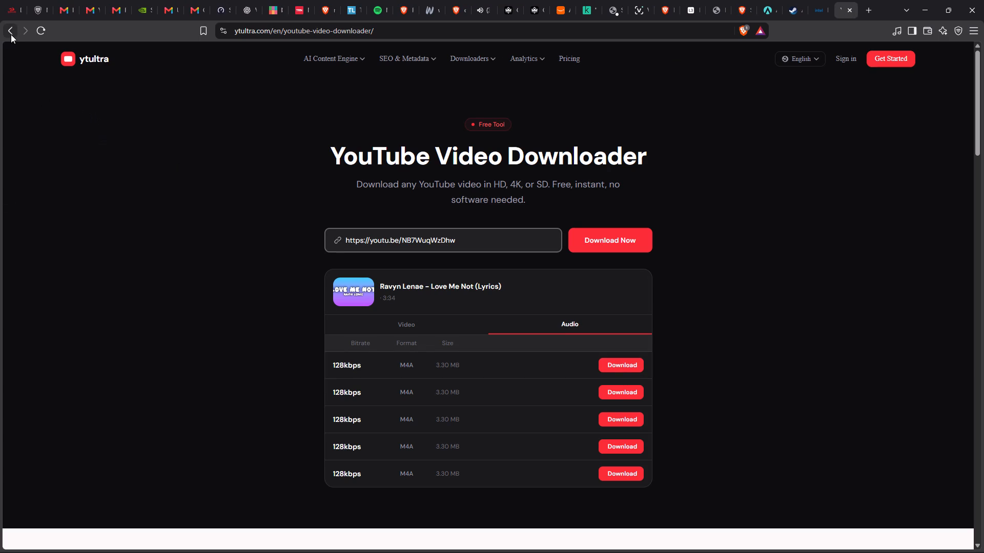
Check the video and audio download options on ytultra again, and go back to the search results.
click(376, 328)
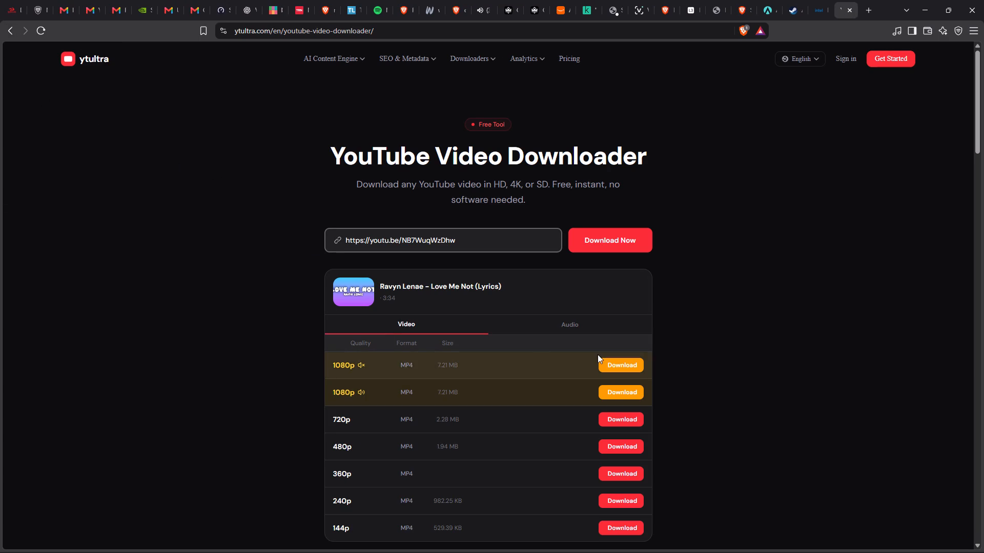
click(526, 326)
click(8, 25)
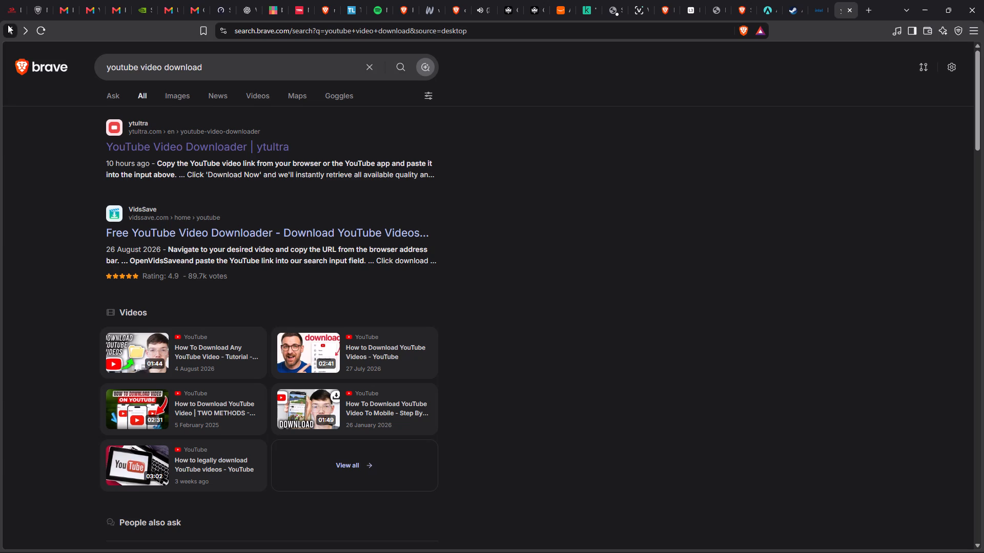
Open the VidsSave YouTube downloader result and paste the copied Love Me Not video link to fetch its download options.
click(245, 228)
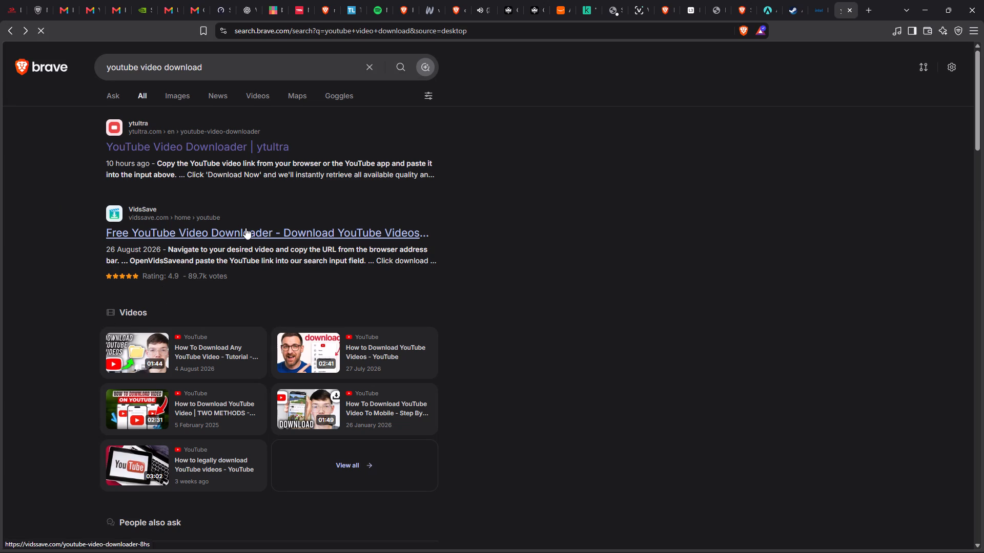
click(321, 244)
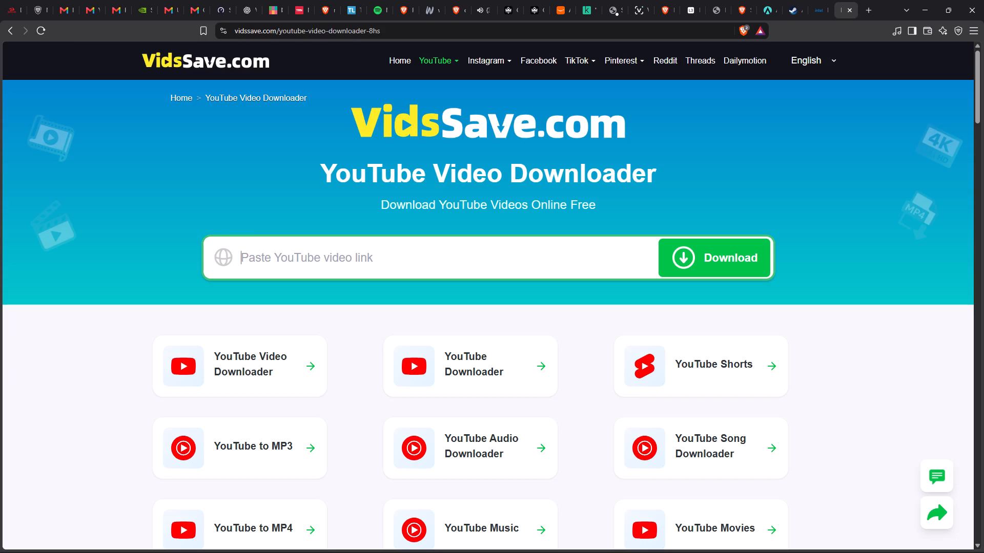
click(310, 251)
key(ctrl+v)
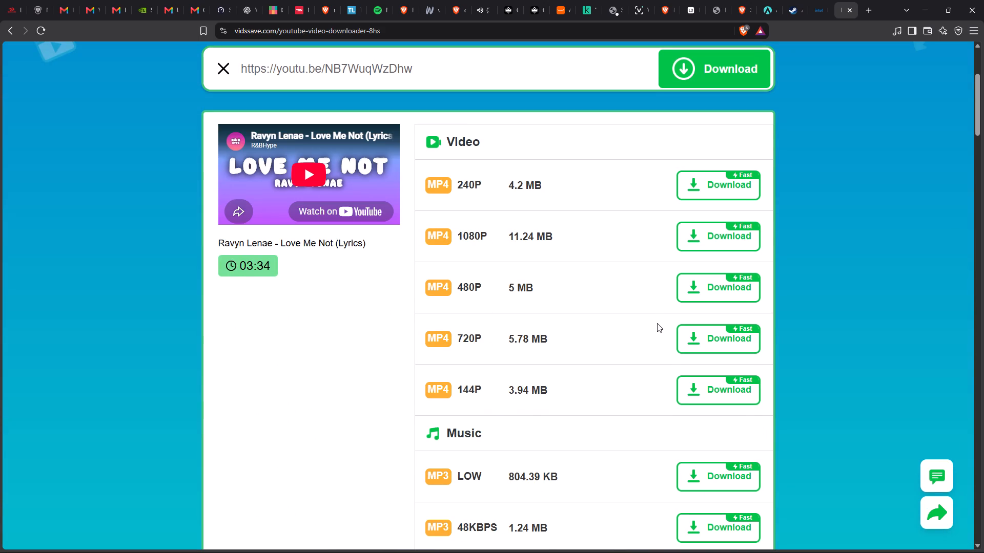
Show all download options for Love Me Not and save the 128KBPS MP3 version to the Downloads folder.
drag(982, 126, 982, 147)
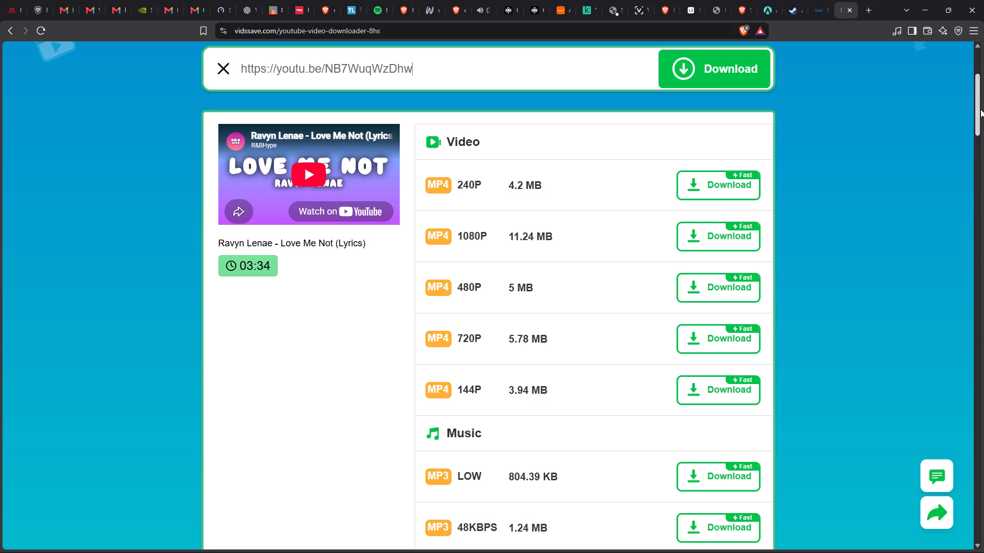
drag(980, 109, 973, 141)
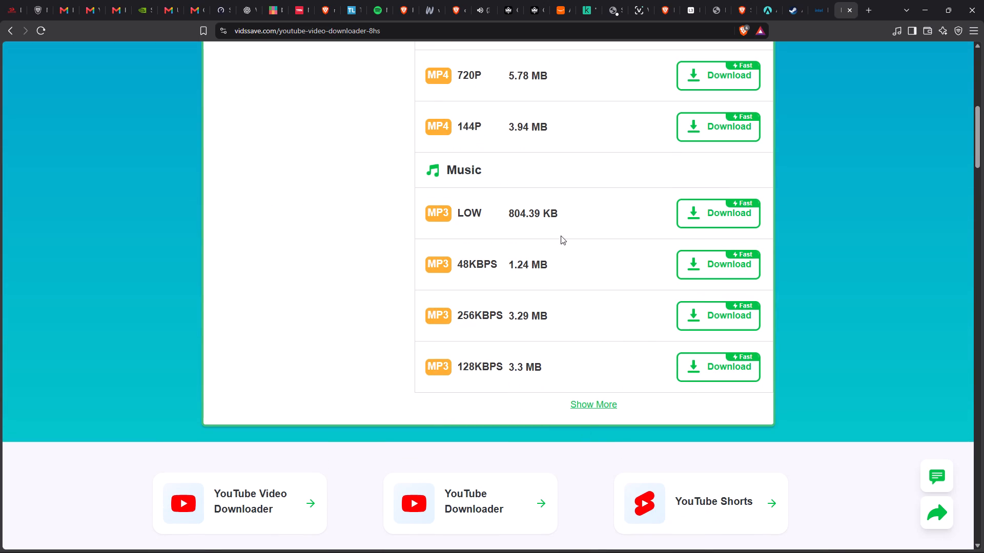
click(583, 410)
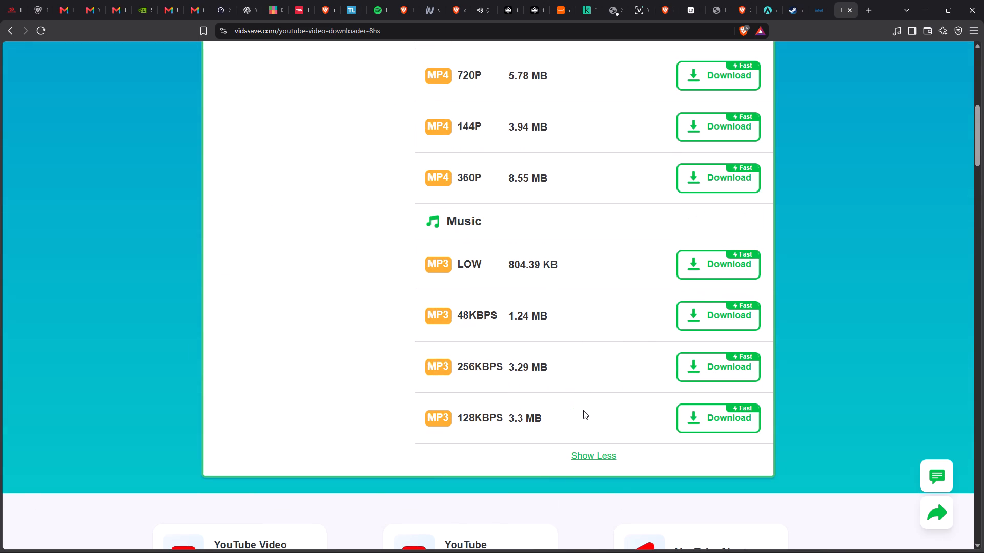
click(691, 427)
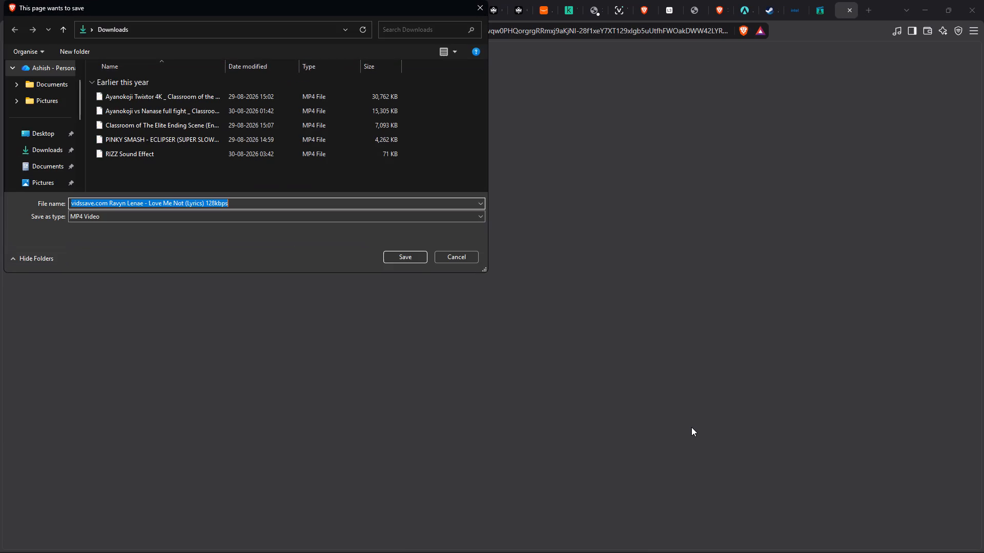
click(395, 251)
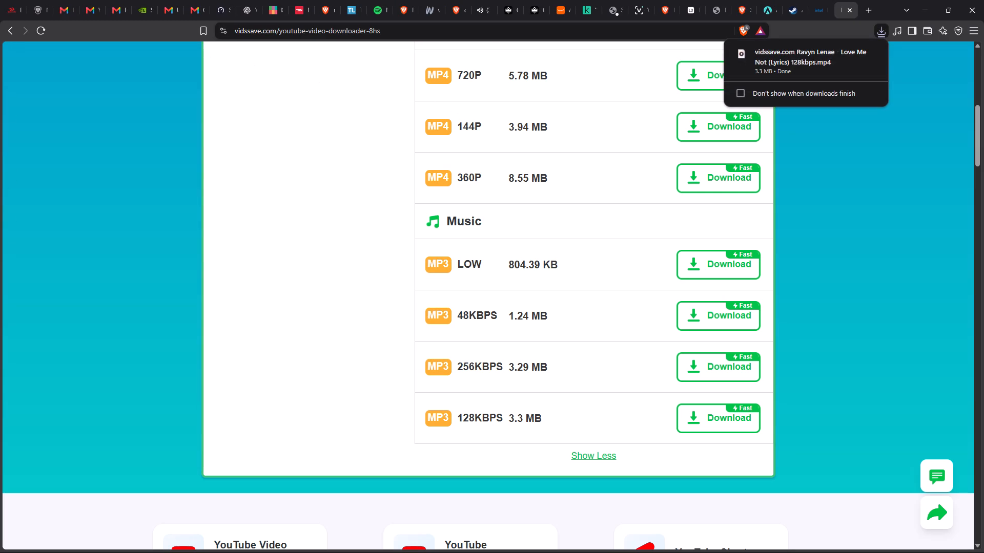
Return to the YouTube page and replace the search query with "subaru twixtor" to find clips.
click(478, 8)
click(477, 63)
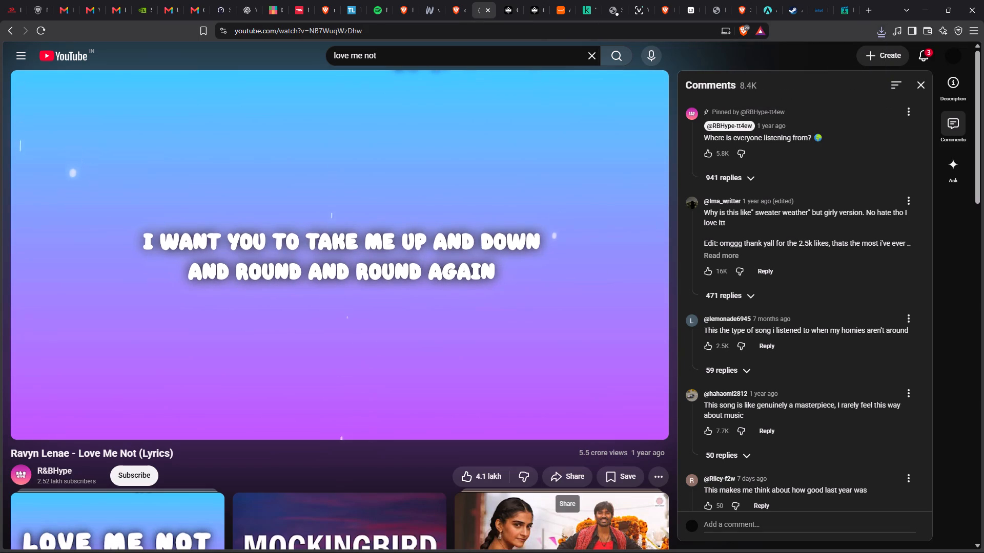
key(BackSpace)
key(BackSpace)
key(BackSpace)
key(BackSpace)
key(BackSpace)
key(BackSpace)
key(BackSpace)
key(BackSpace)
key(BackSpace)
key(BackSpace)
key(BackSpace)
key(BackSpace)
key(BackSpace)
key(BackSpace)
key(BackSpace)
key(BackSpace)
key(BackSpace)
key(BackSpace)
key(BackSpace)
key(BackSpace)
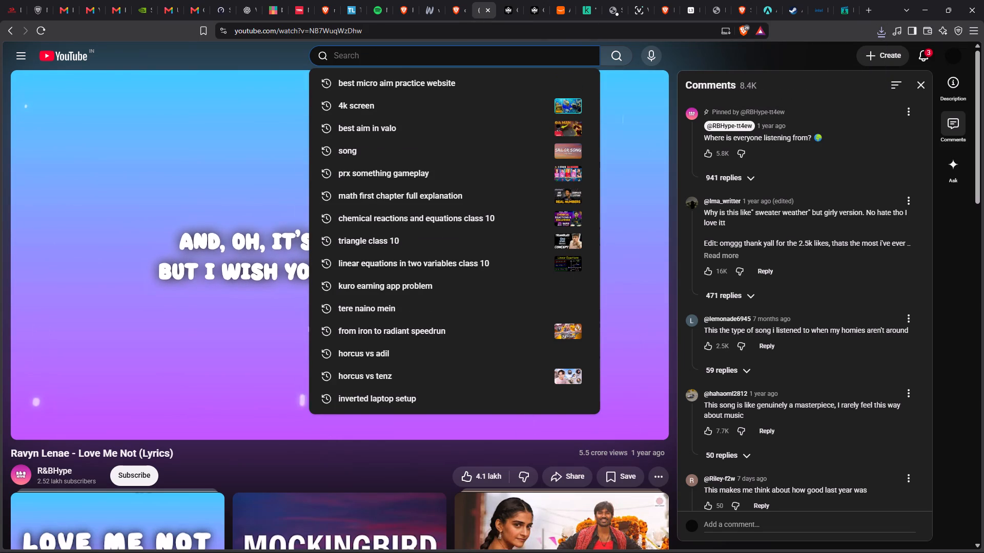
text(subaru)
key(space)
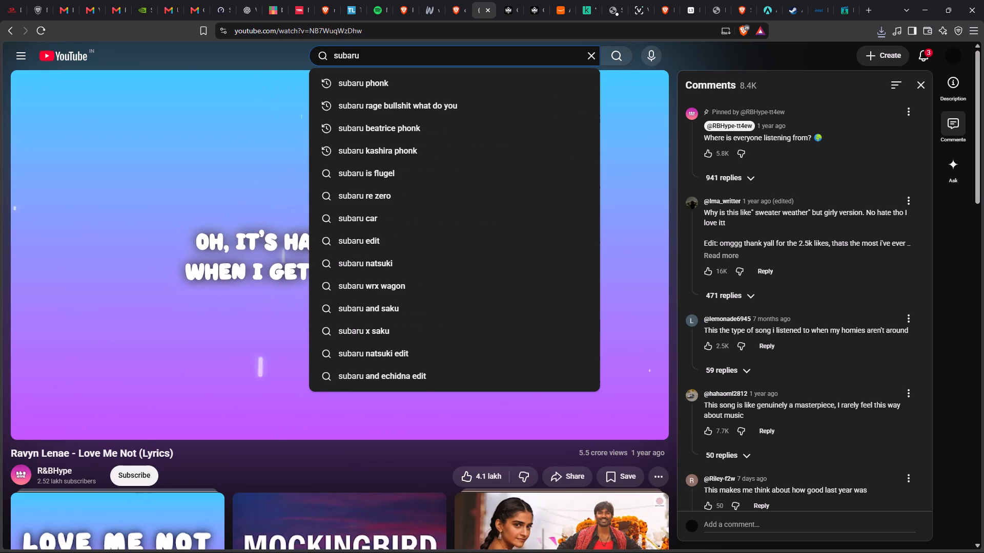
text(twixtor)
key(Return)
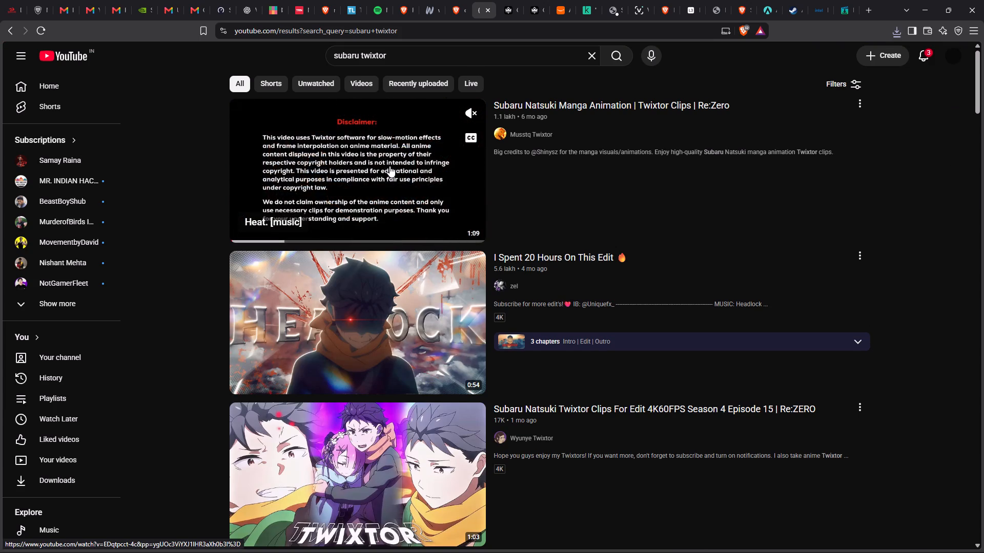
Open the Subaru Natsuki Manga Animation Twixtor Clips video, pause it and copy its share link.
click(389, 166)
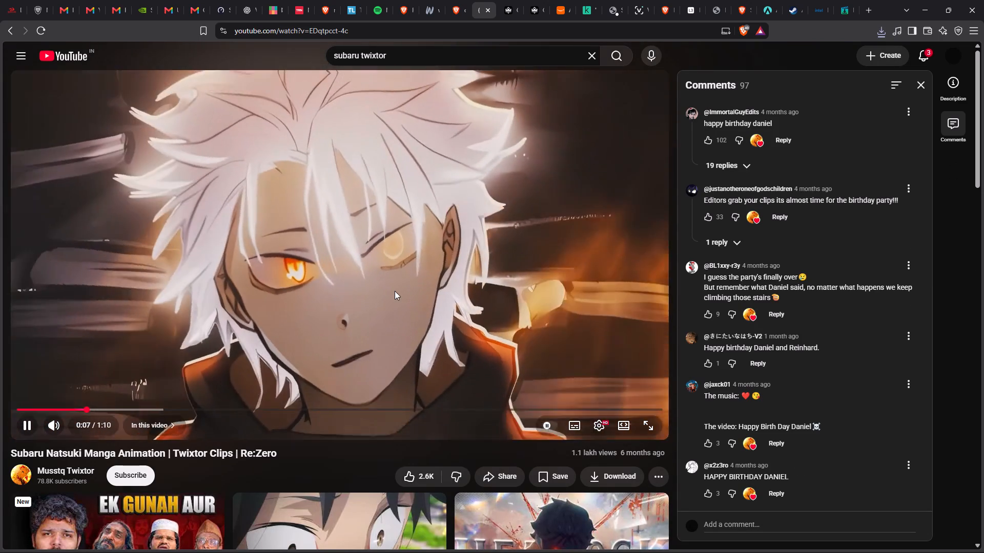
click(395, 291)
click(587, 473)
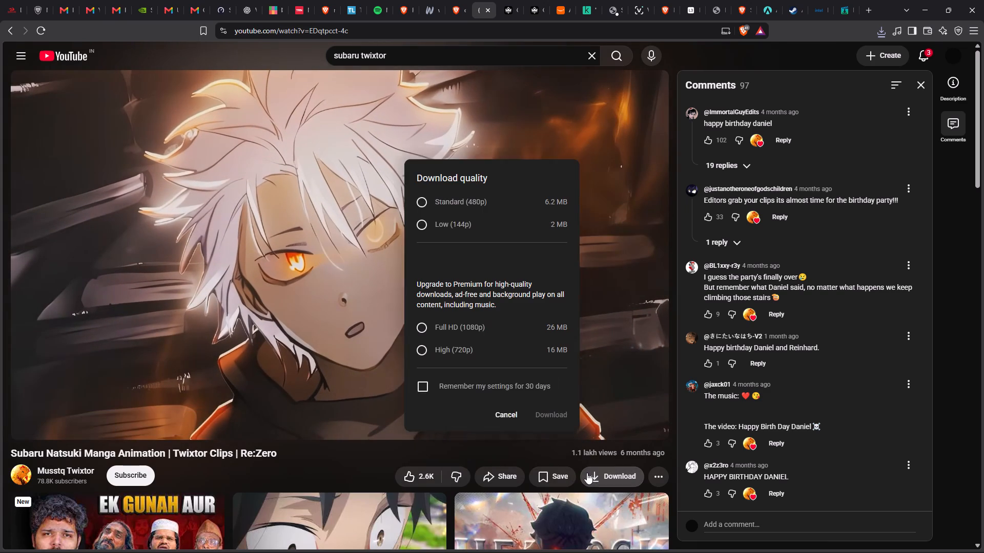
click(523, 471)
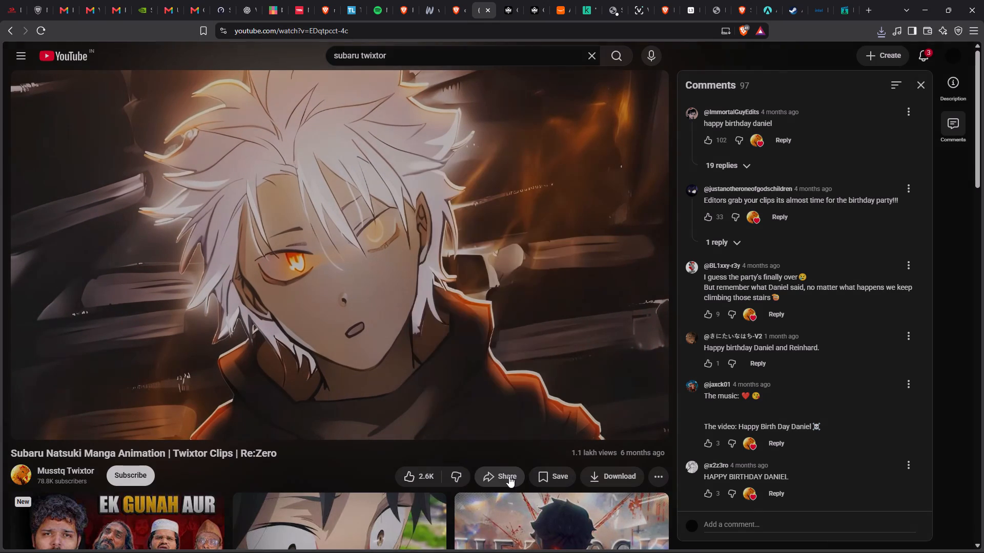
click(504, 481)
click(585, 353)
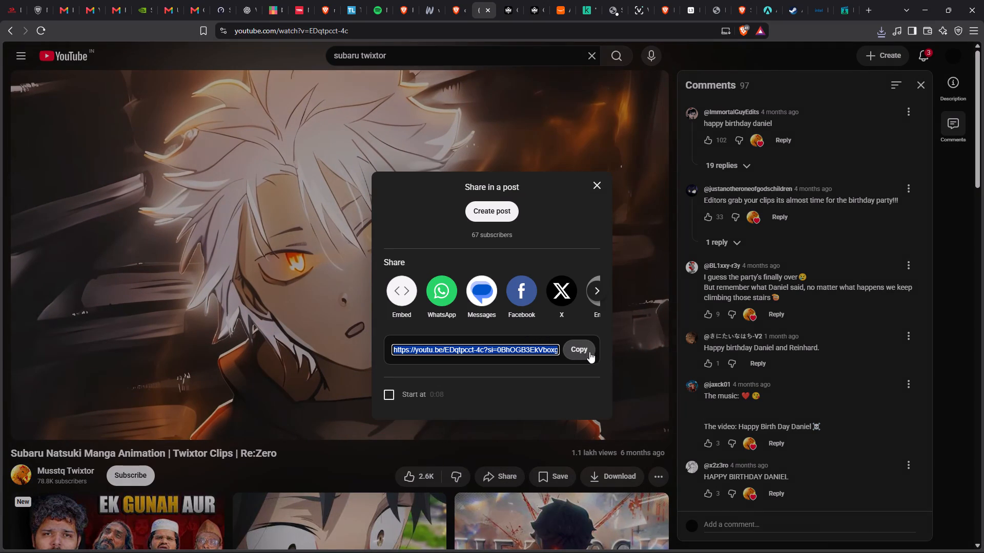
Switch back to VidsSave and replace the old link with the copied twixtor video link to fetch its download options.
click(845, 15)
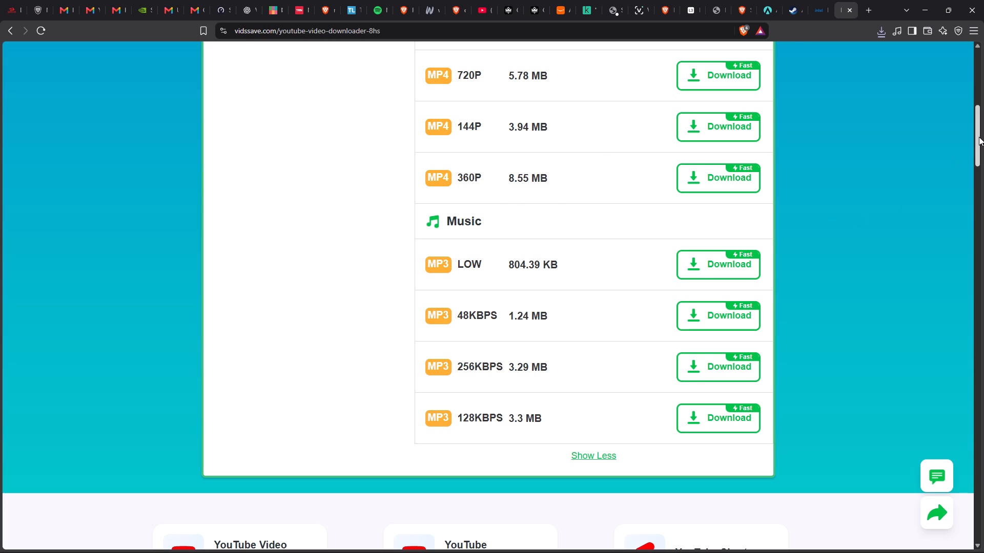
drag(979, 137, 973, 40)
click(541, 231)
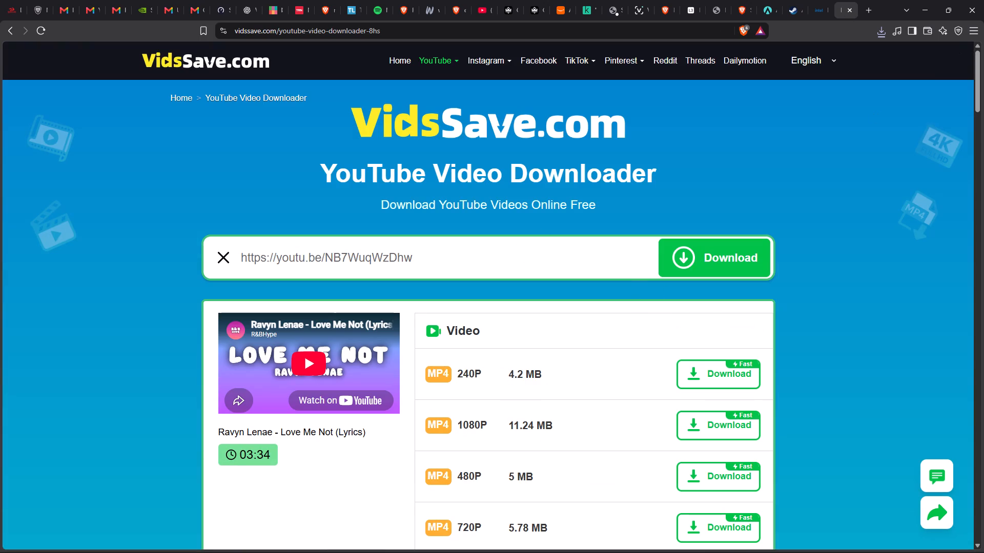
click(481, 253)
click(216, 263)
click(307, 261)
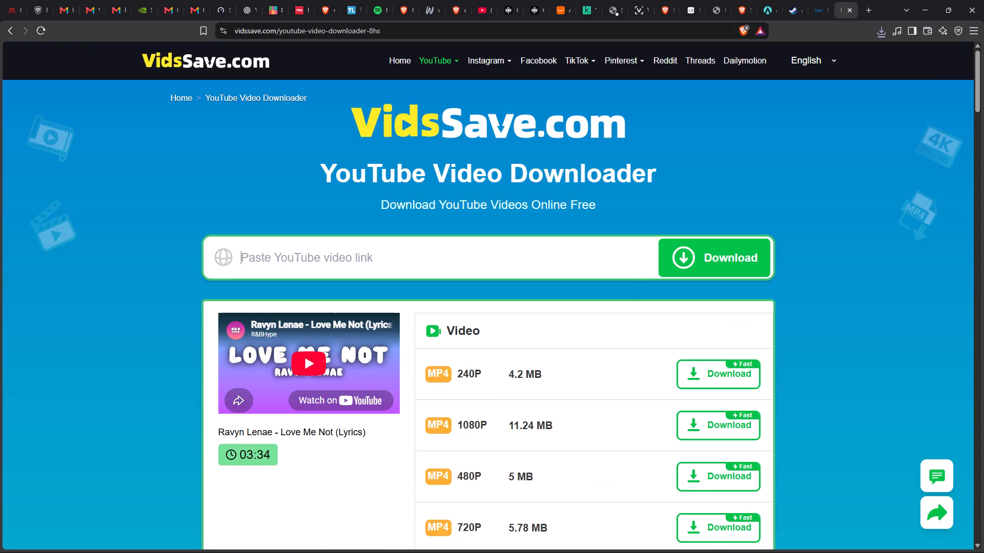
key(ctrl+v)
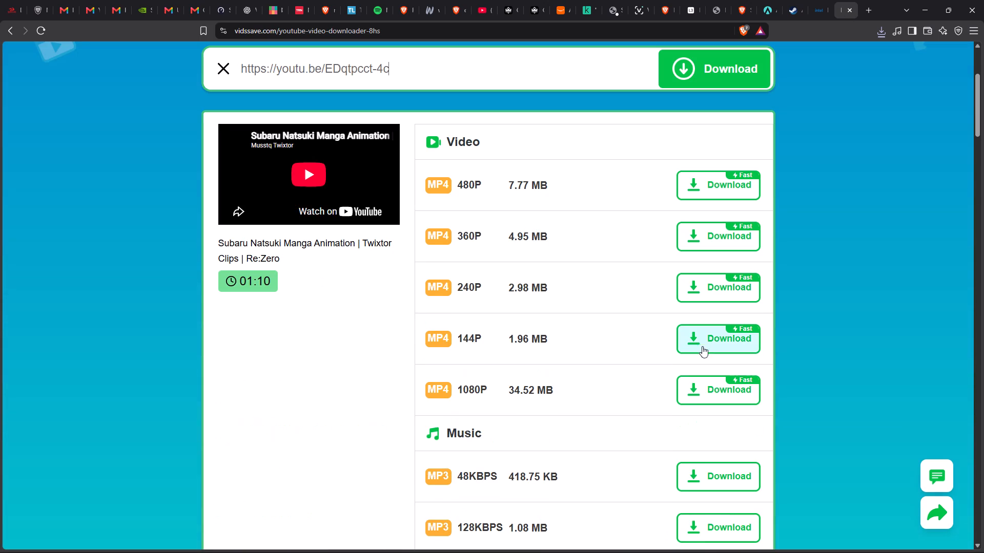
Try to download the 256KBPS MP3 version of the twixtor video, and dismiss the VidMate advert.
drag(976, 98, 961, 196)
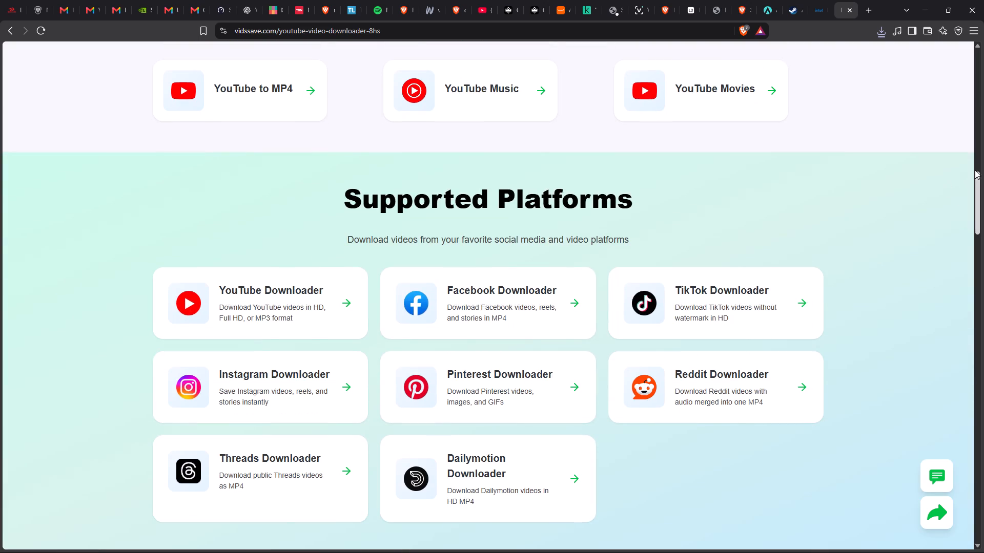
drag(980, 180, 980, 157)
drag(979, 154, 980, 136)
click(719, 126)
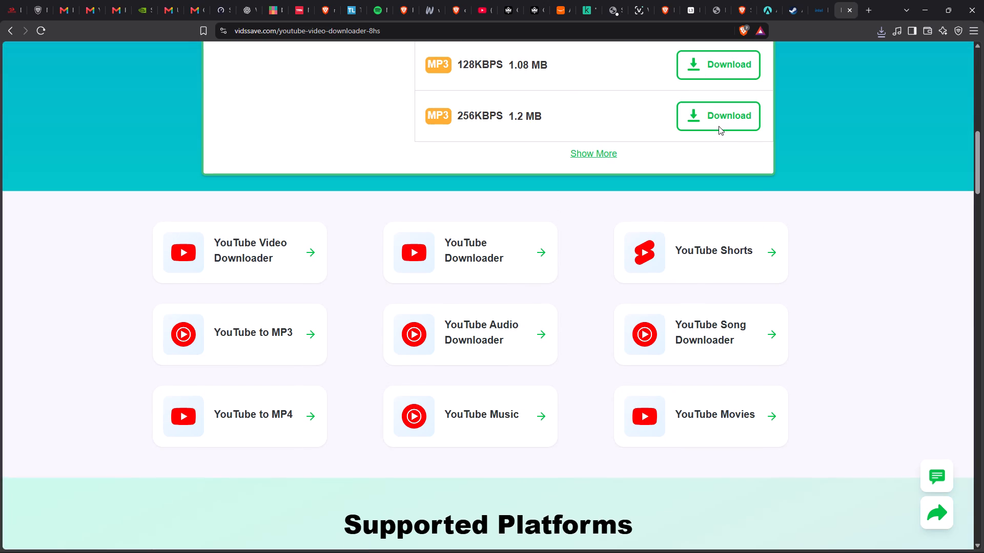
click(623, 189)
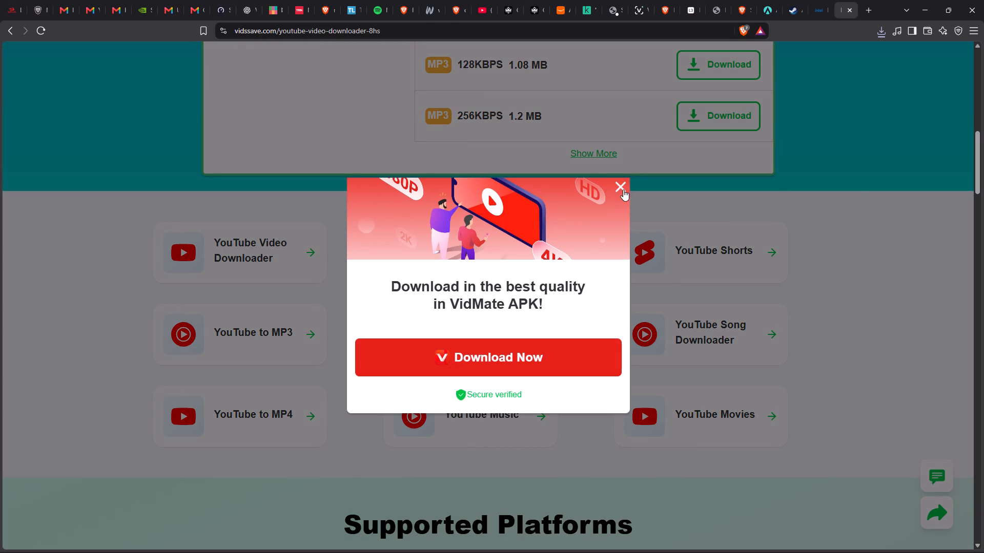
Download the 1080P MP4 version of the Subaru twixtor video and save it.
drag(975, 154, 981, 101)
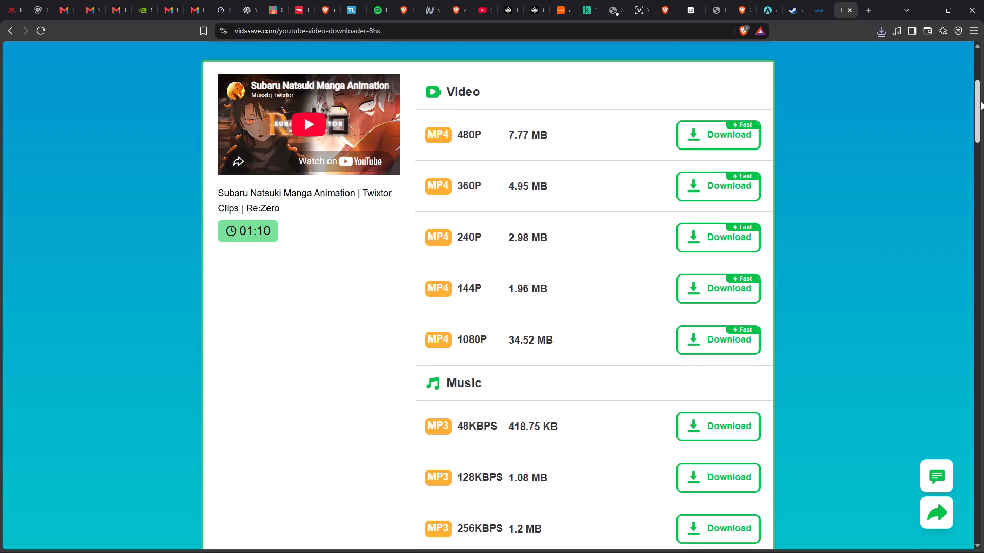
click(731, 335)
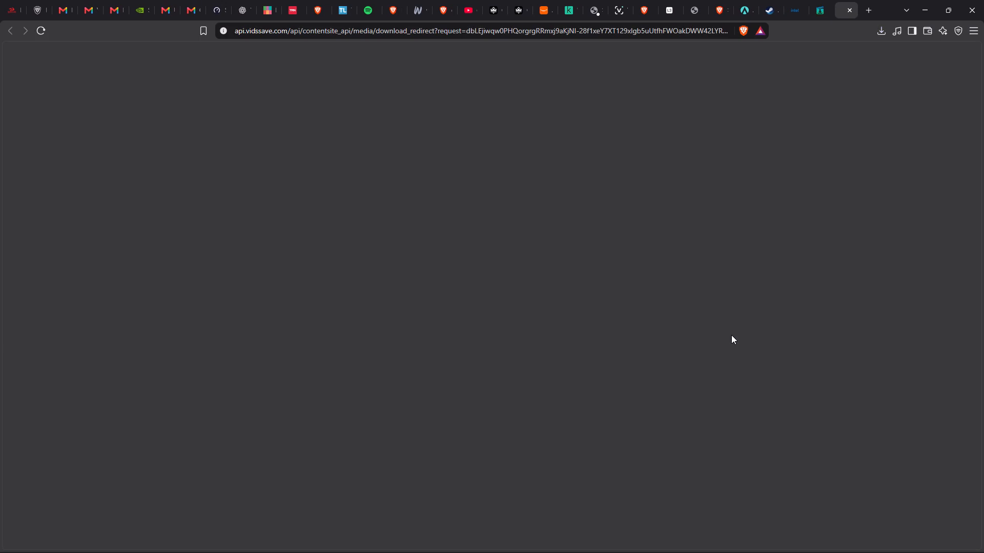
click(393, 251)
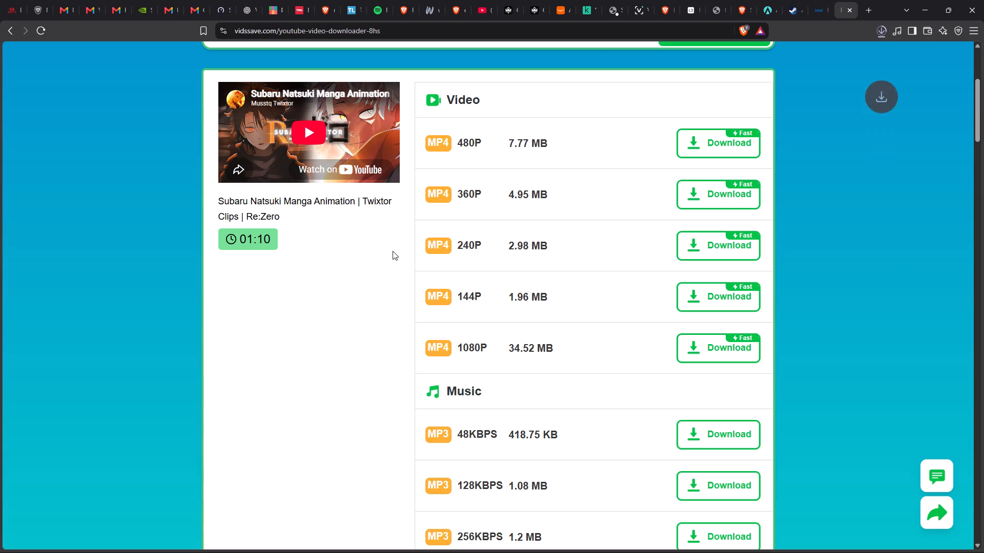
Return to the YouTube page and replace the search query with "you are an amazing guy subaru".
click(475, 10)
click(424, 78)
drag(466, 58, 335, 54)
key(BackSpace)
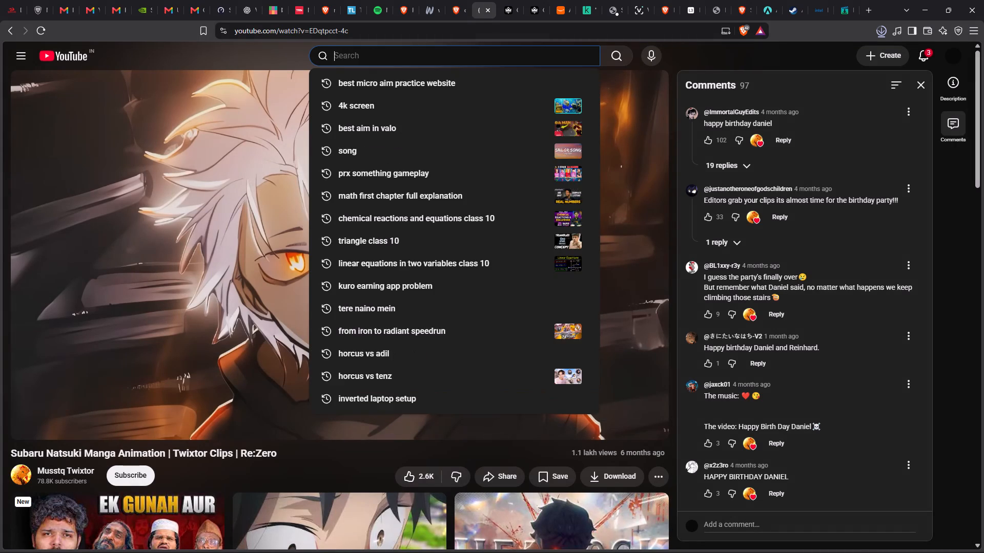
key(BackSpace)
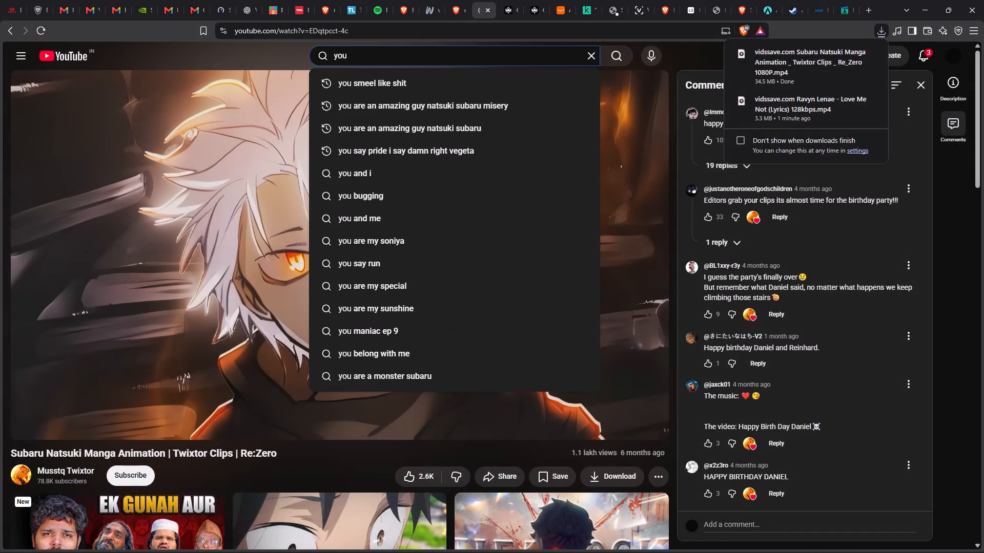
text(are ab)
key(space)
key(BackSpace)
key(BackSpace)
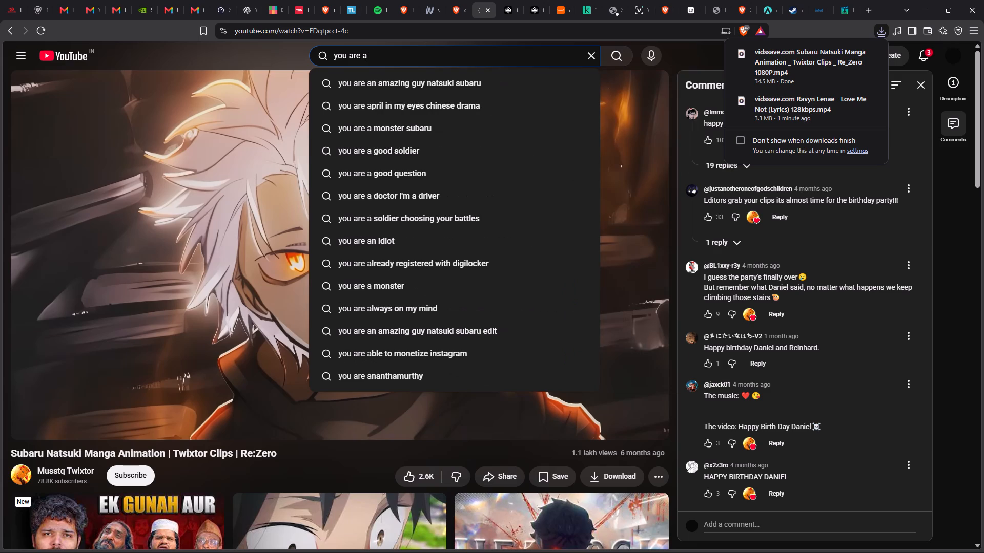
text(n amazing guy)
key(space)
key(space)
key(BackSpace)
key(space)
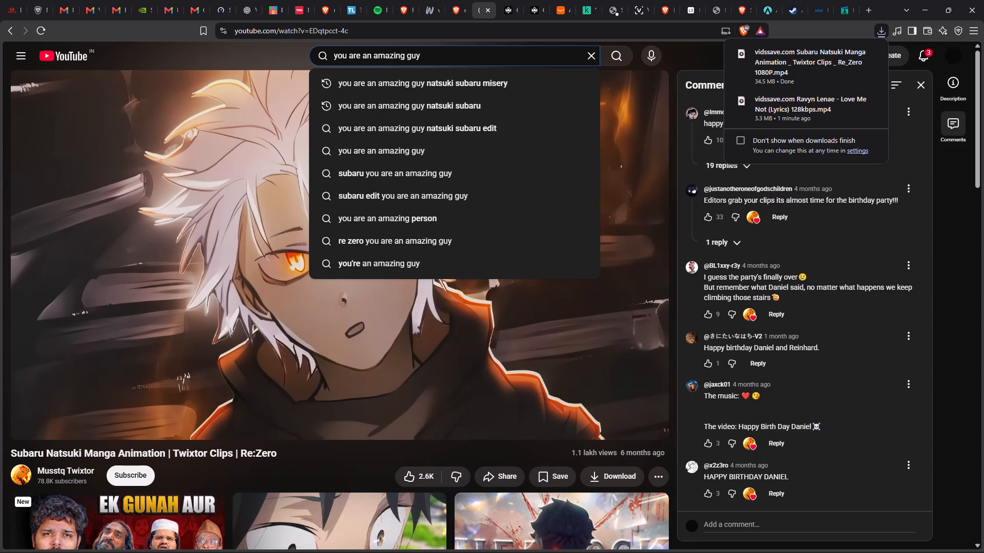
key(BackSpace)
text(subaru)
key(Return)
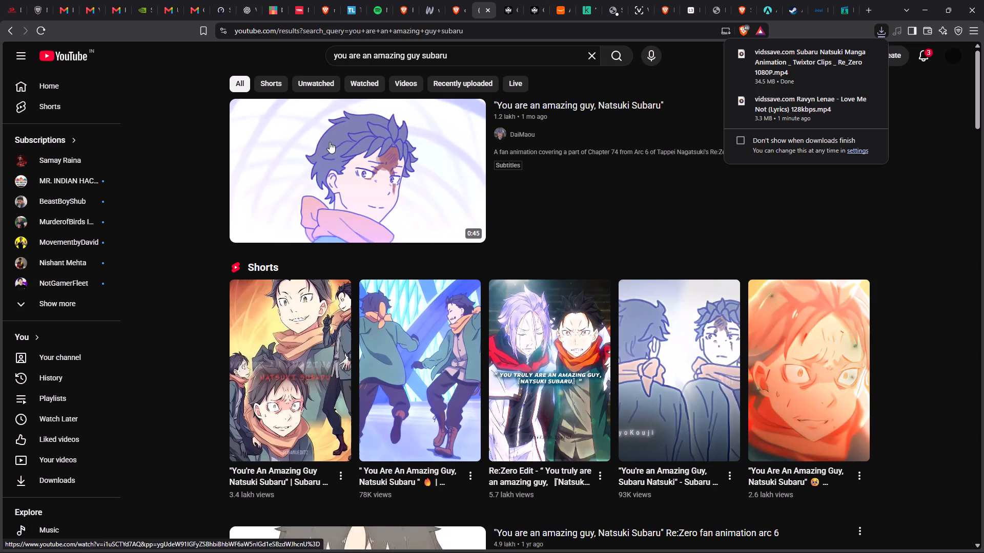
Open DaiMaou's "You are an amazing guy, Natsuki Subaru" video, copy its share link and watch the clip.
click(330, 142)
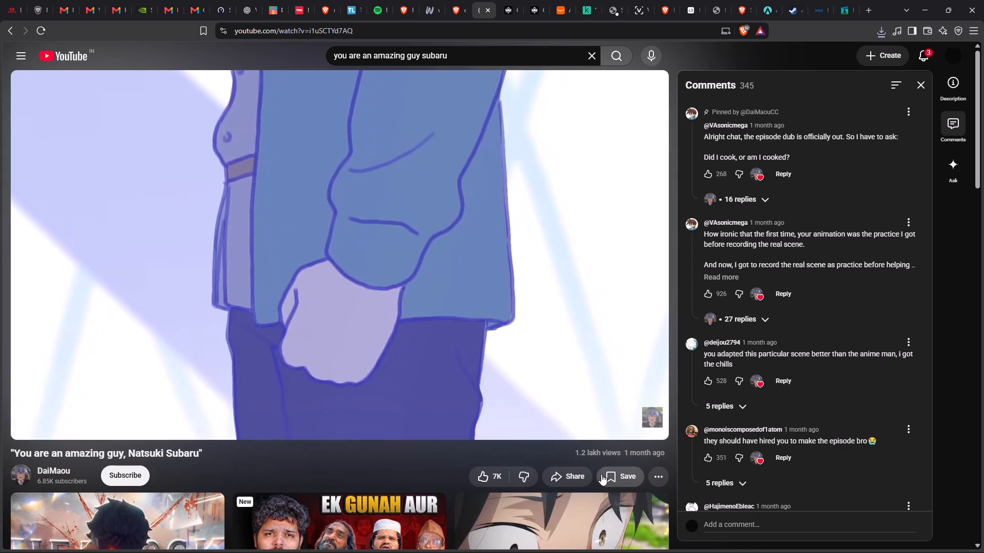
click(585, 474)
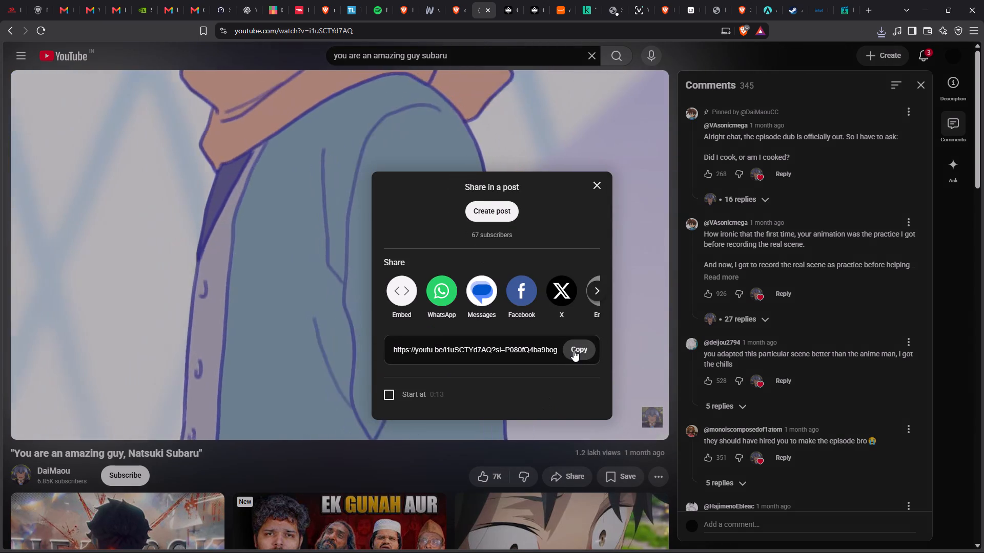
click(573, 350)
click(598, 181)
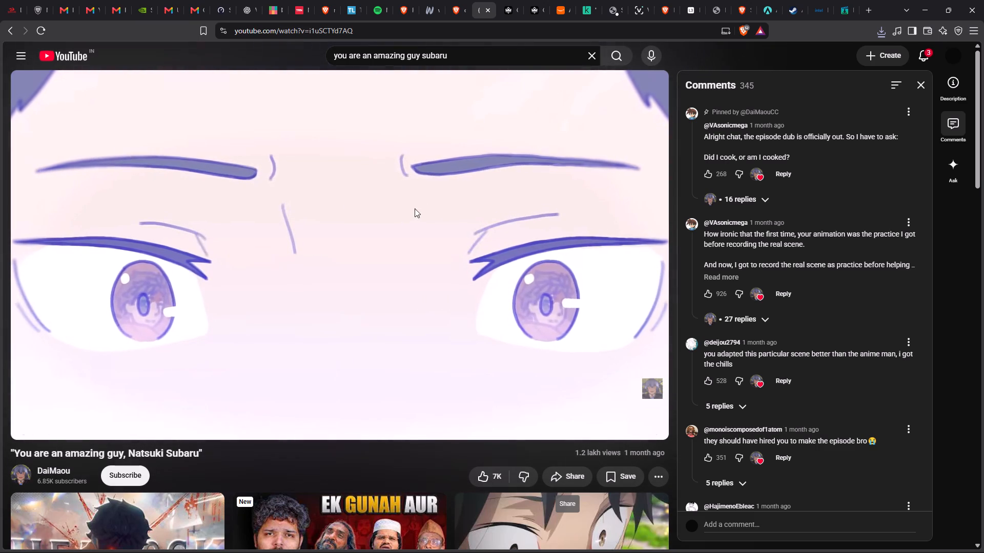
click(408, 249)
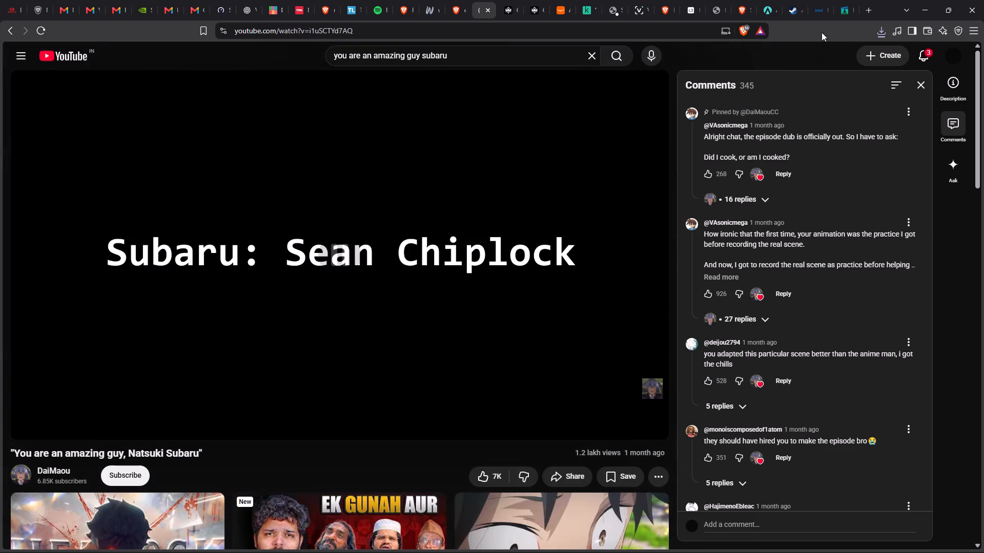
Switch back to VidsSave and replace the old link with the copied DaiMaou video link to fetch its download options.
click(837, 11)
drag(976, 130, 976, 127)
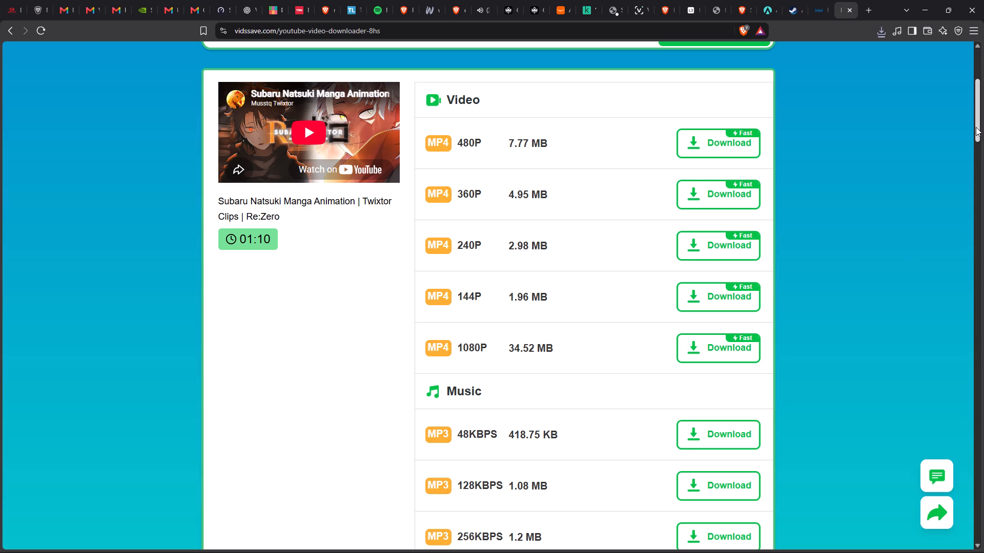
drag(976, 127, 976, 77)
click(229, 251)
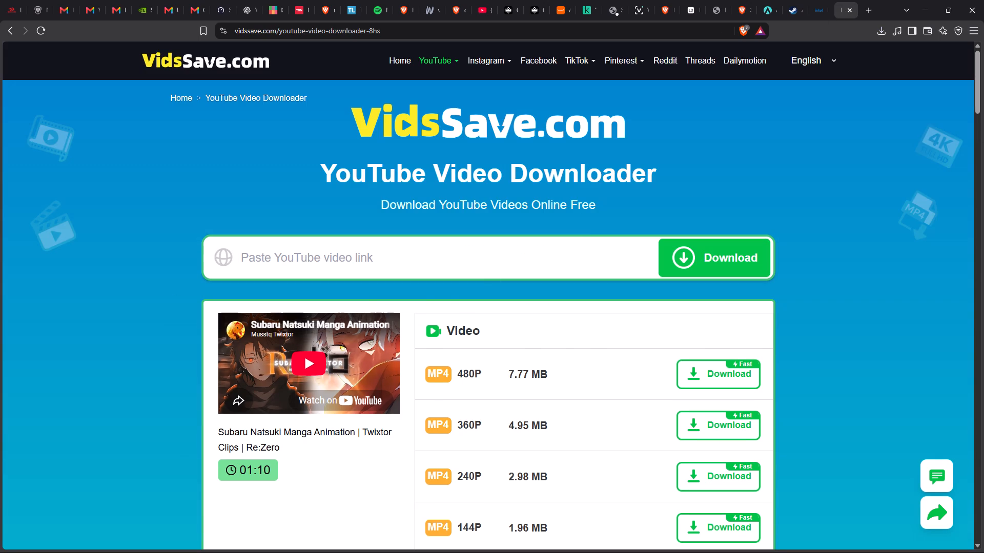
click(271, 257)
key(ctrl+v)
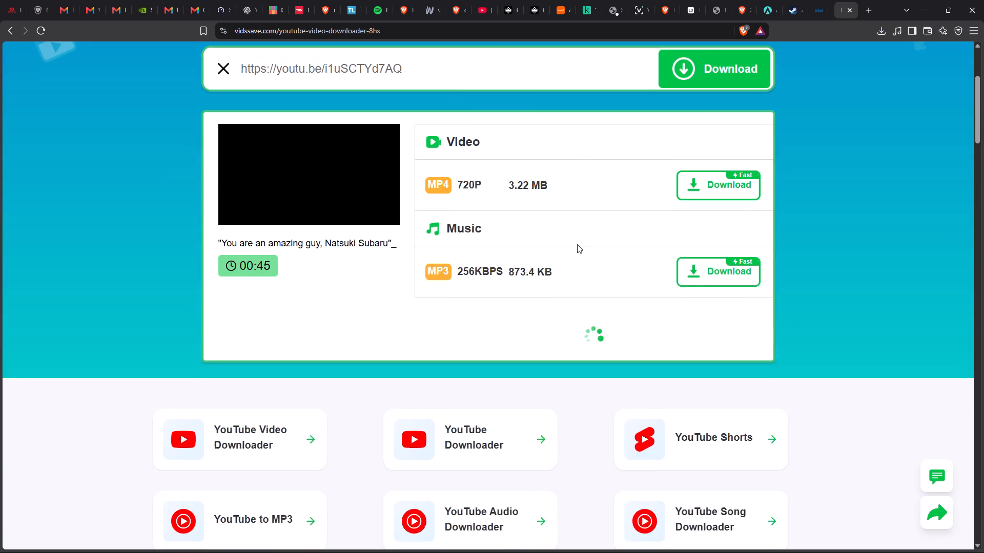
Download the 480P MP4 version of the "You are an amazing guy, Natsuki Subaru" video.
click(691, 384)
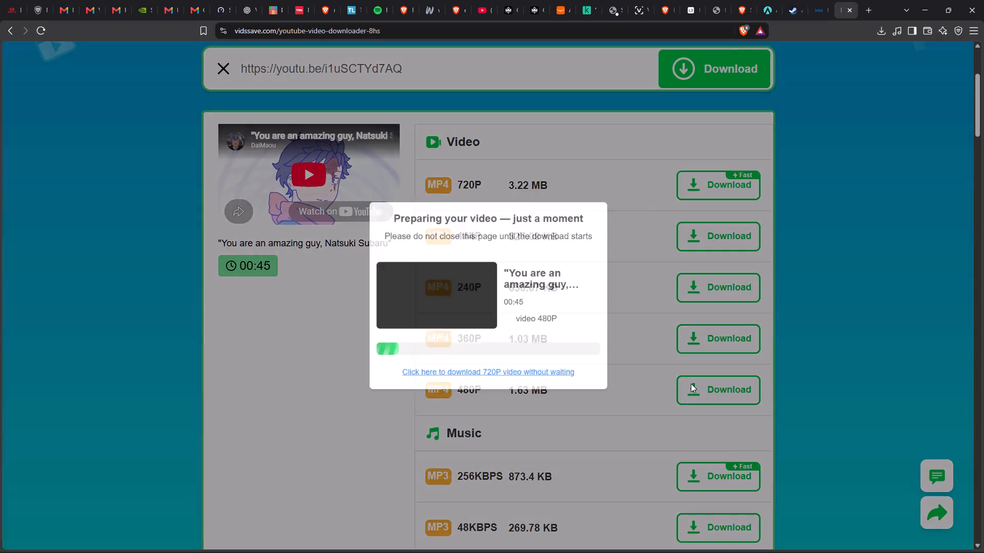
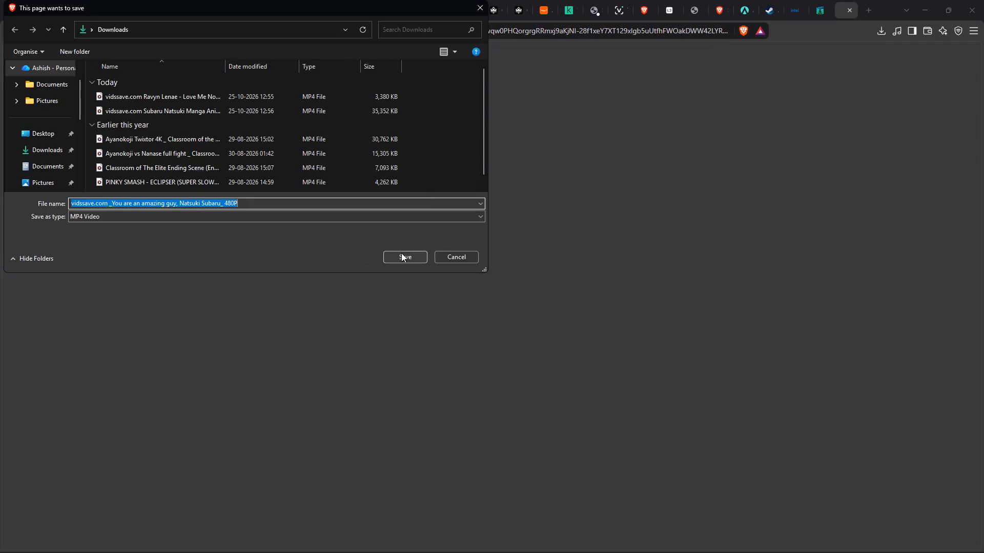
Save the 480P "You are an amazing guy, Natsuki Subaru" video in the Downloads folder under its suggested name.
click(401, 253)
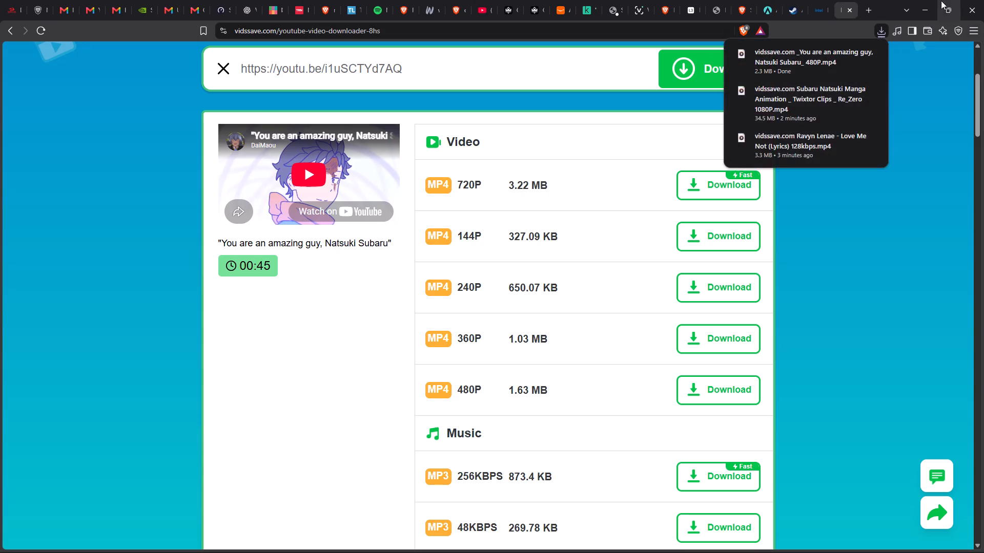
Leave the browser, dismiss the Filmora update notice and bring up the empty Filmora project.
click(932, 4)
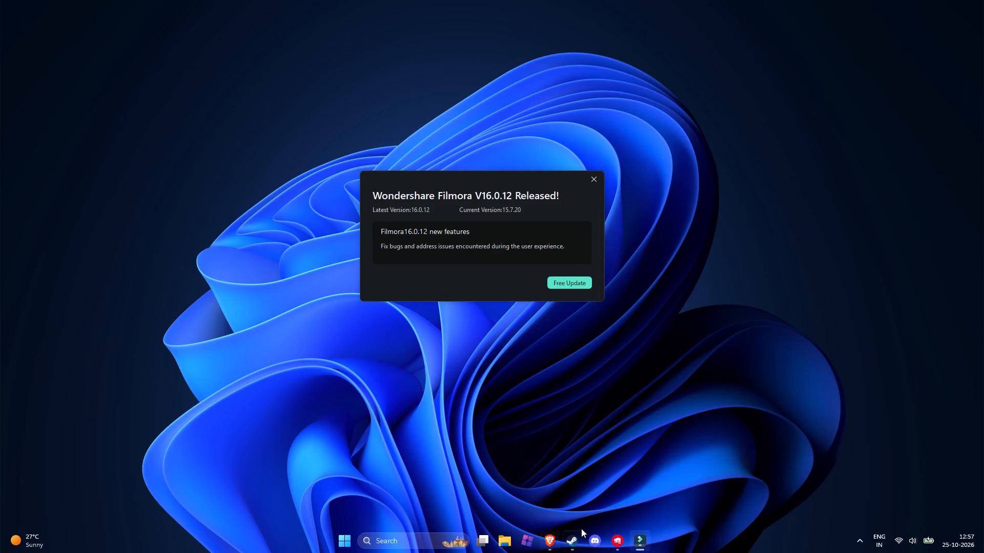
click(598, 175)
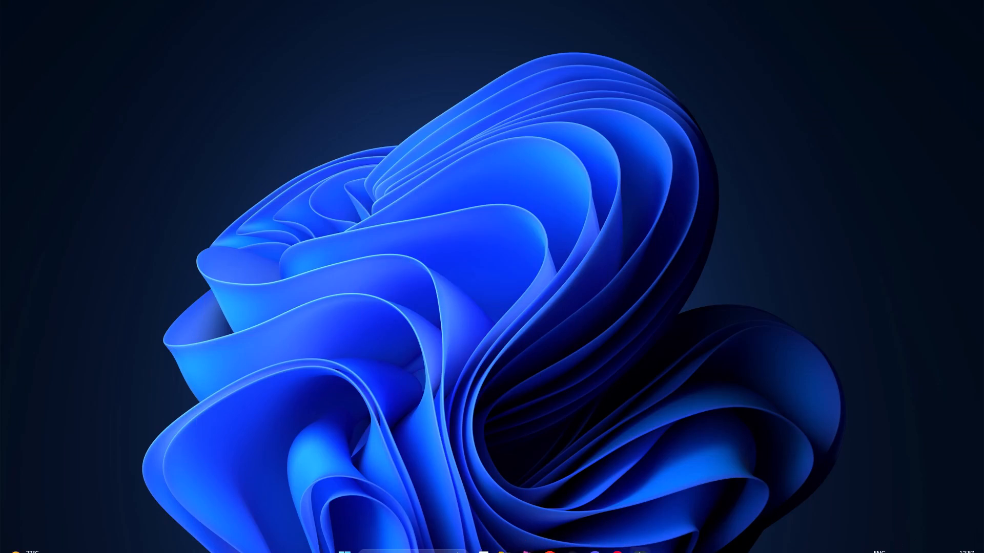
click(638, 548)
click(428, 156)
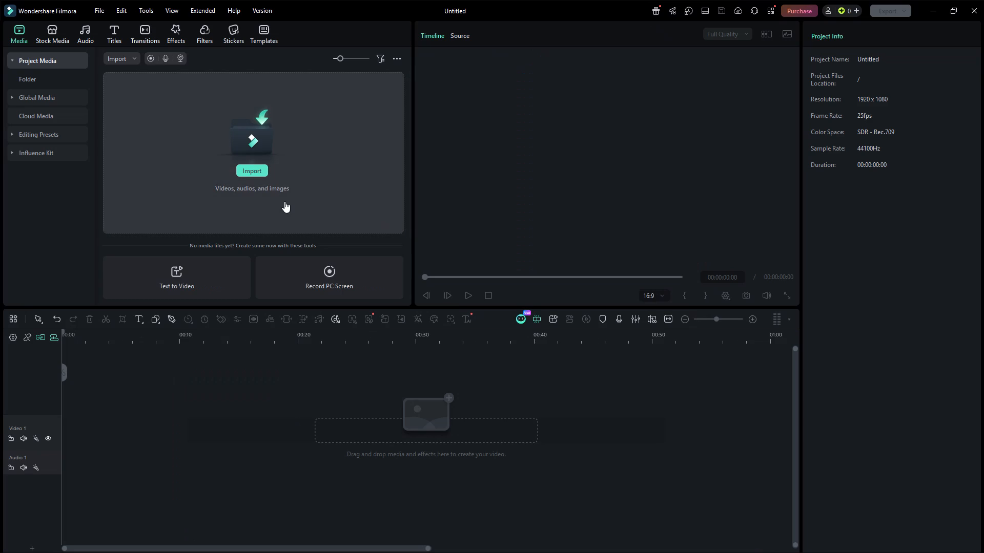
Import today's three vidssave.com files from Downloads into the project: the amazing guy video, the Love Me Not song and the Subaru twixtor clip.
click(263, 160)
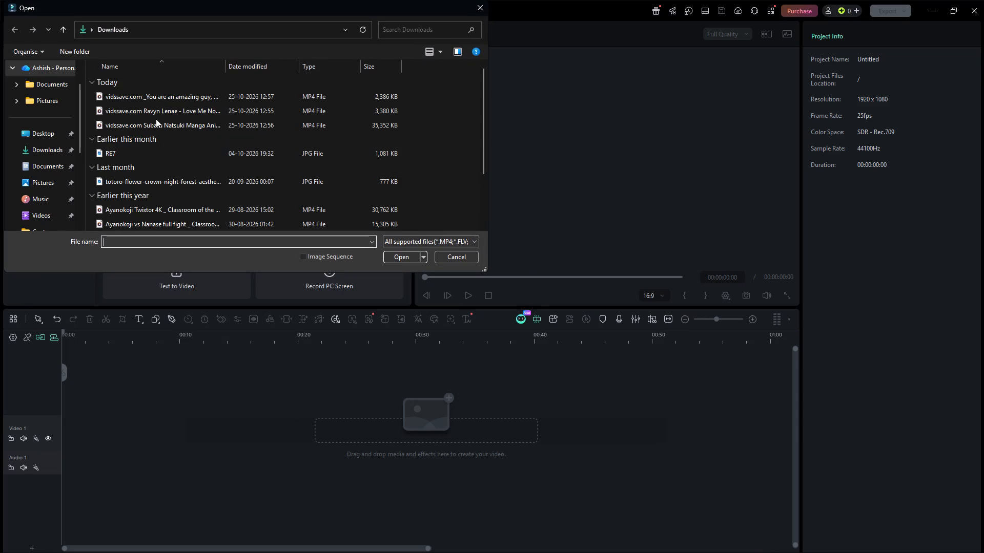
drag(425, 131, 343, 97)
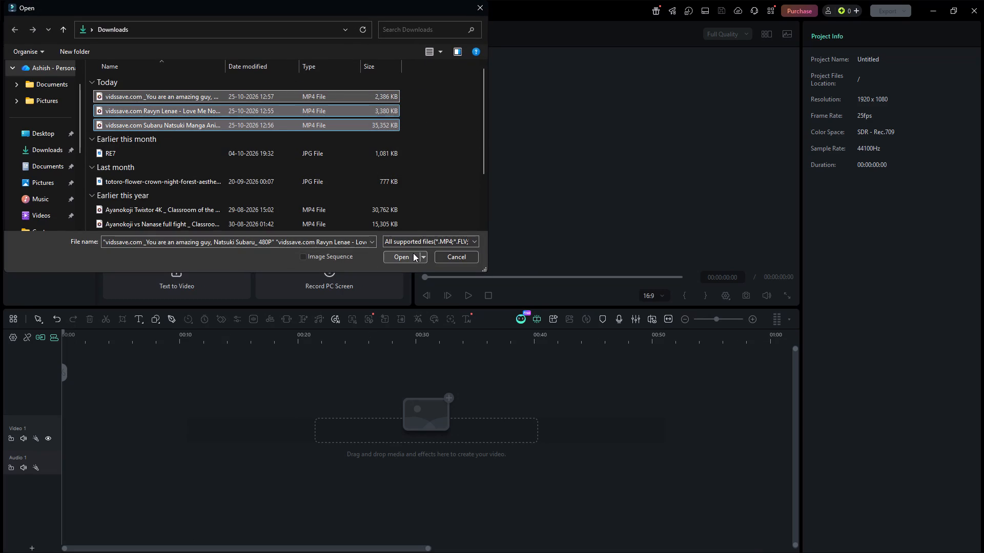
click(414, 253)
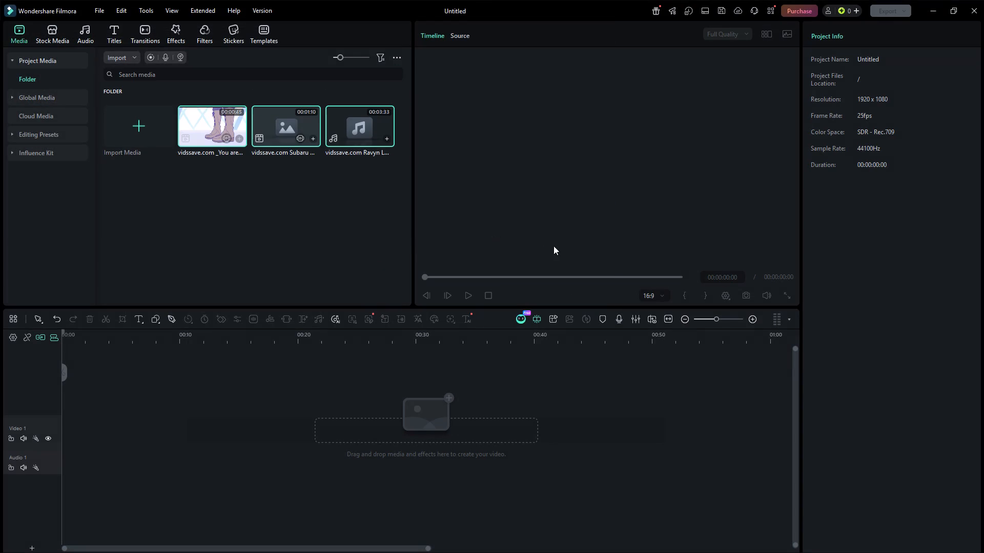
Preview the Ravyn Lenae Love Me Not audio and place it at the start of the Audio 1 track.
right_click(347, 118)
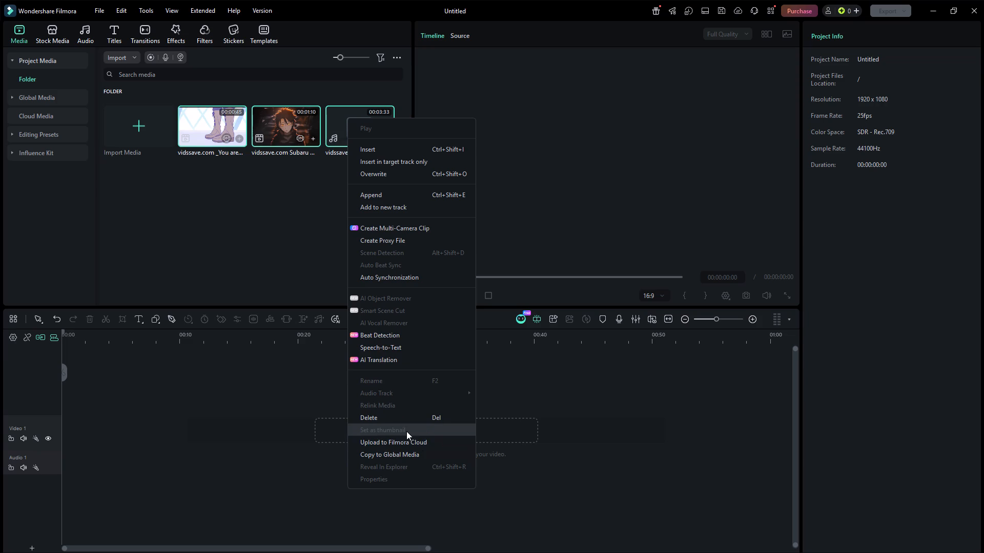
click(303, 254)
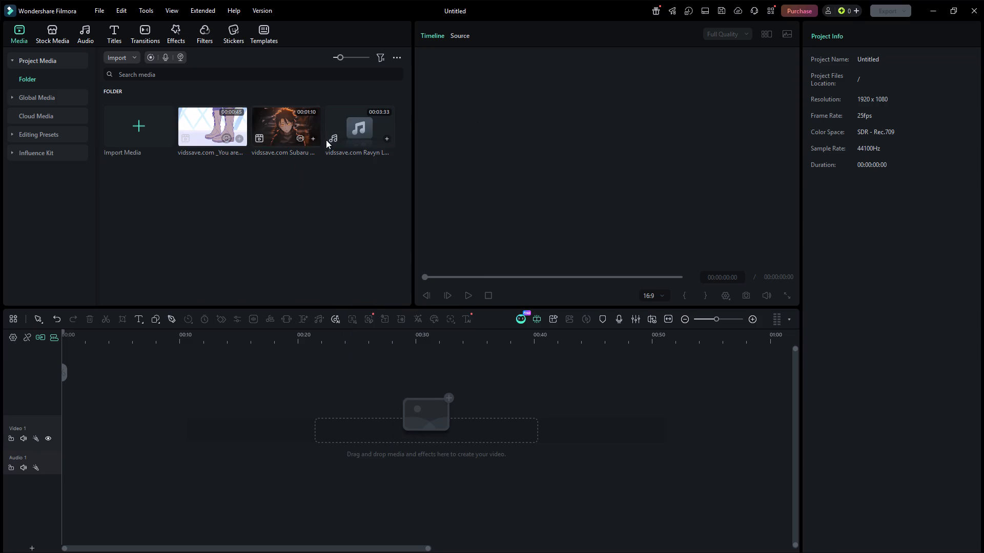
click(335, 135)
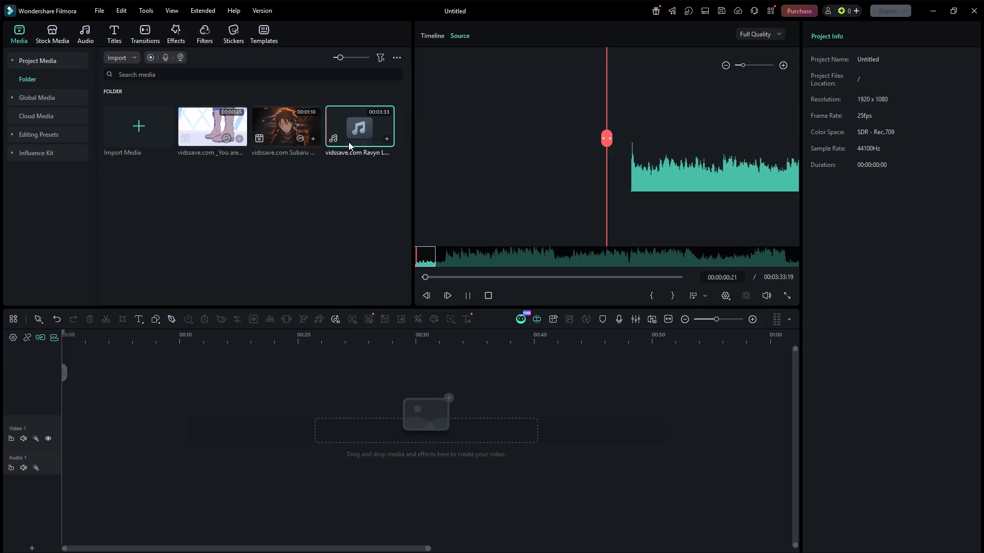
click(366, 237)
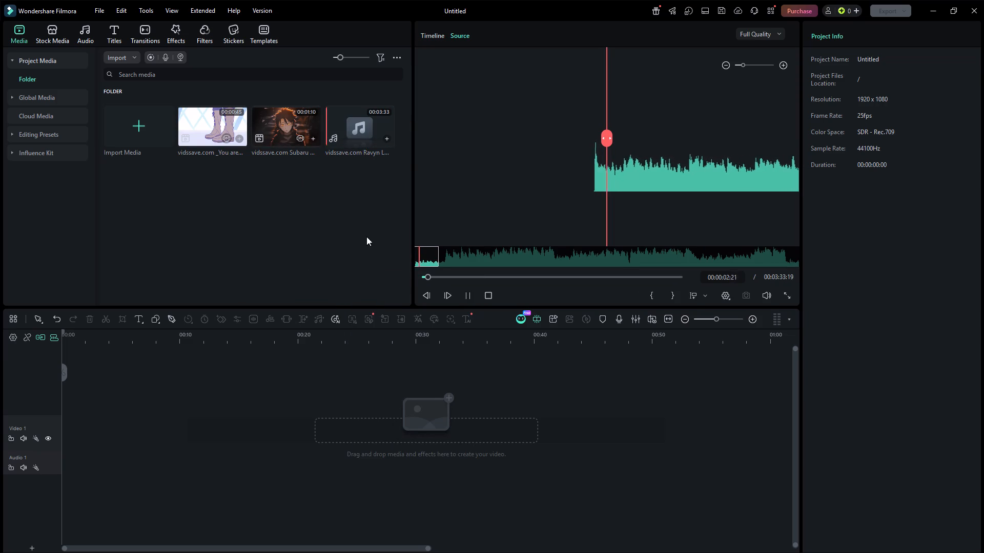
drag(364, 135, 138, 482)
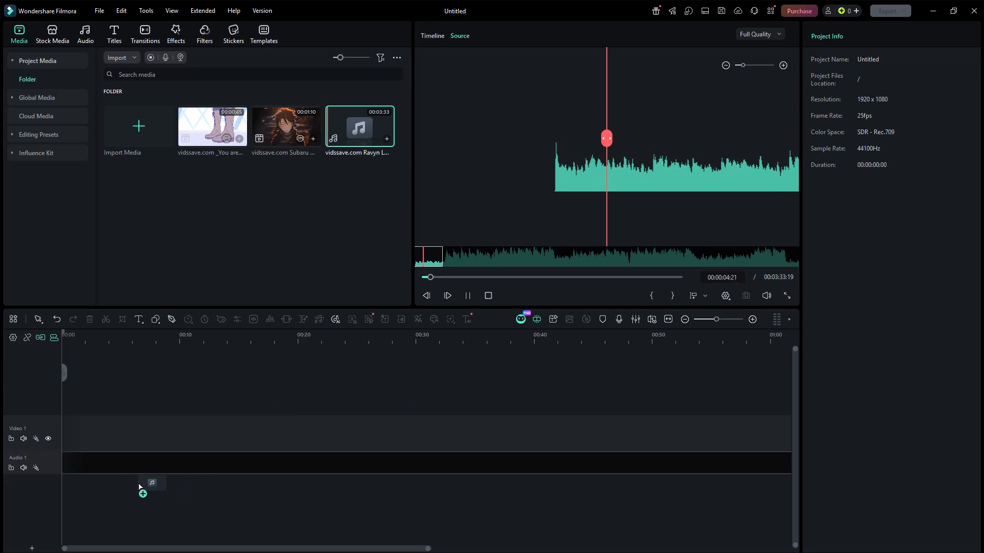
drag(138, 482, 91, 465)
Play the Love Me Not song and audition passages between about 02:27 and 02:55 to find a cut point.
click(198, 332)
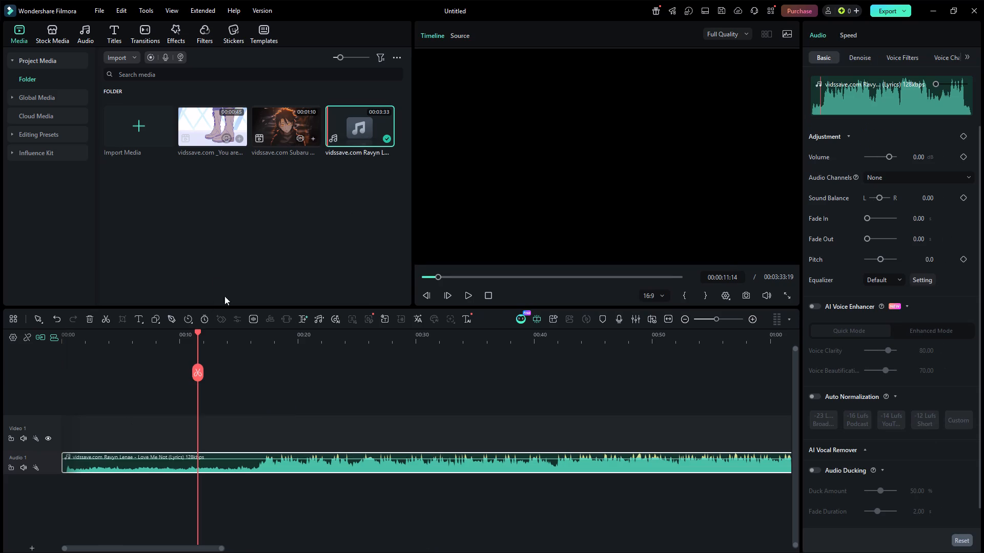
click(482, 292)
click(464, 296)
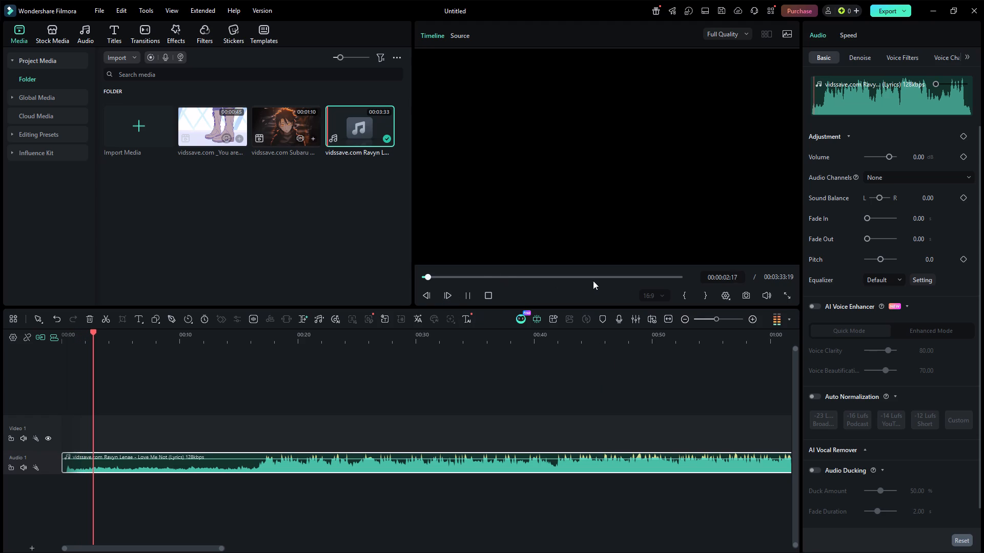
click(625, 281)
click(633, 279)
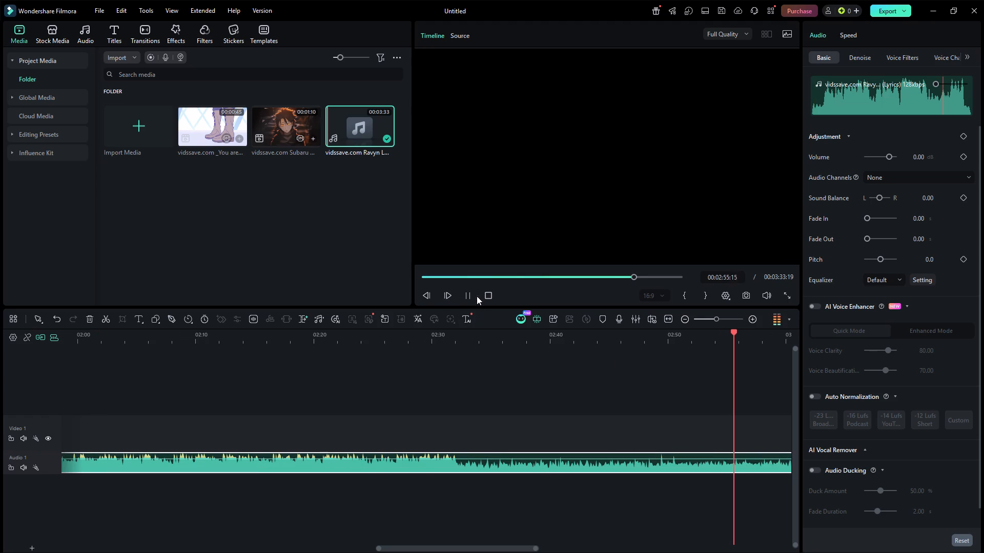
click(608, 280)
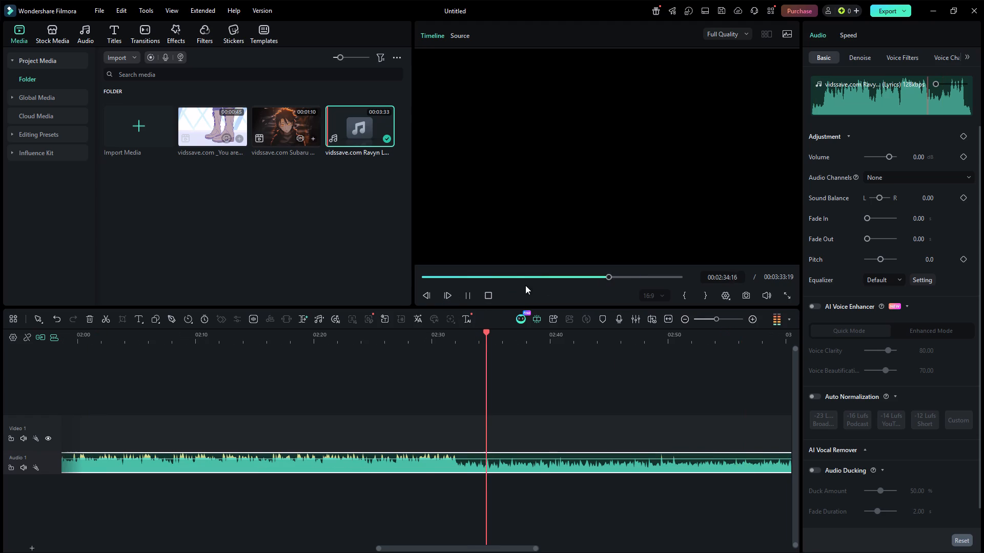
click(614, 276)
click(600, 279)
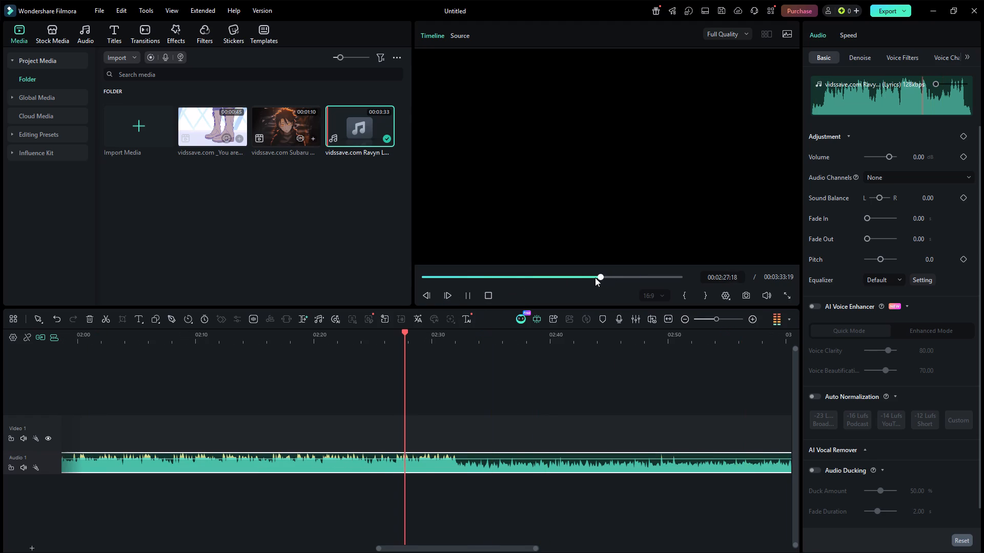
click(595, 278)
click(615, 275)
click(600, 277)
click(606, 275)
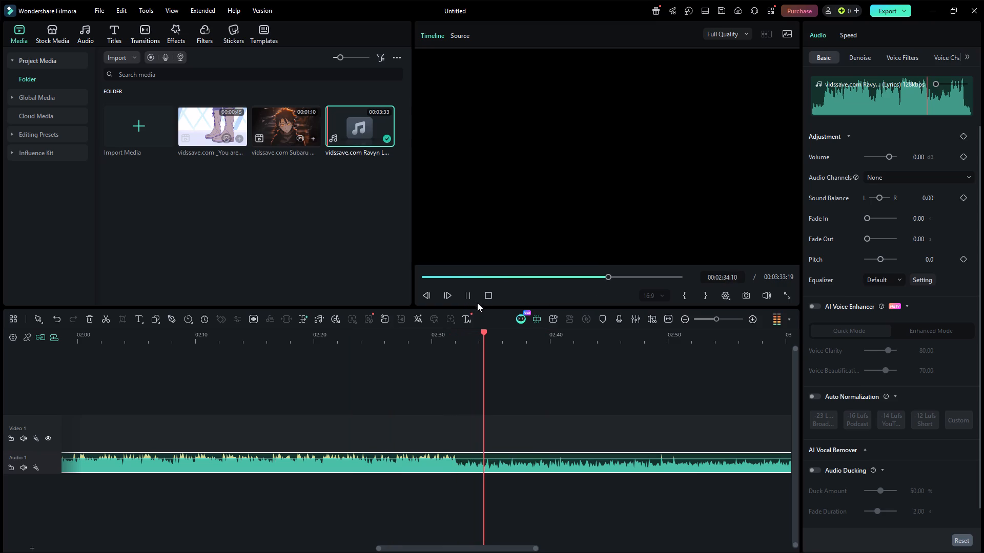
Replay the passage around 02:30 and split the Love Me Not audio at 02:31:24.
click(450, 333)
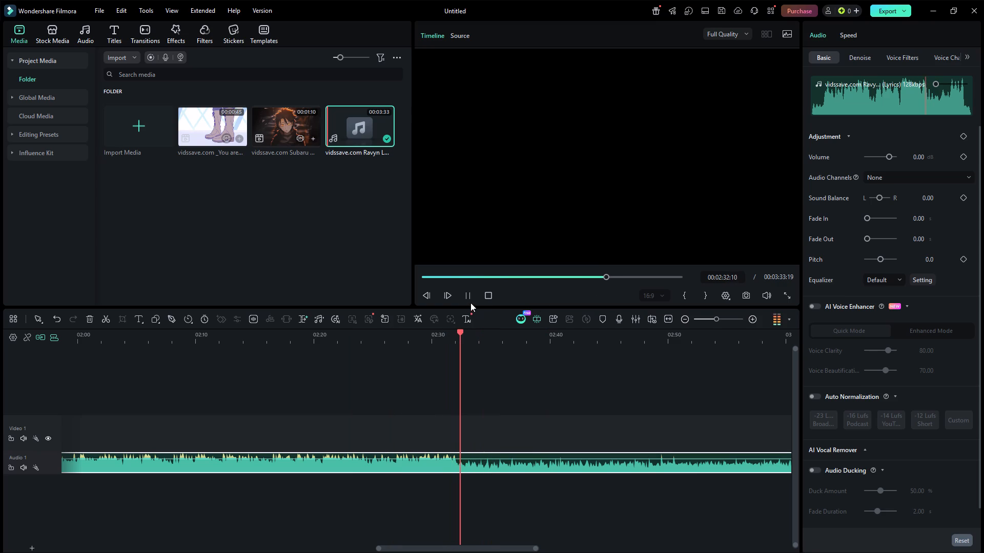
click(470, 303)
click(424, 337)
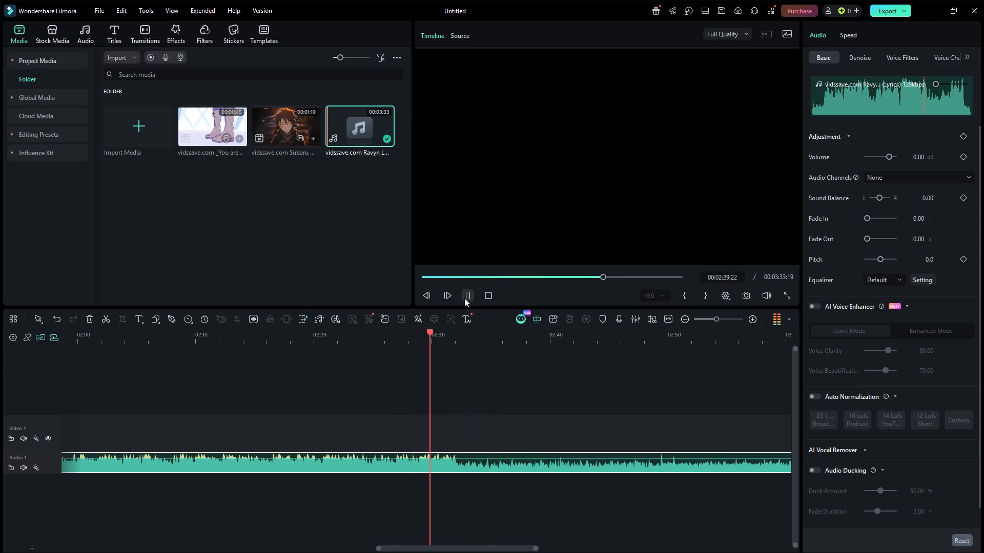
click(465, 297)
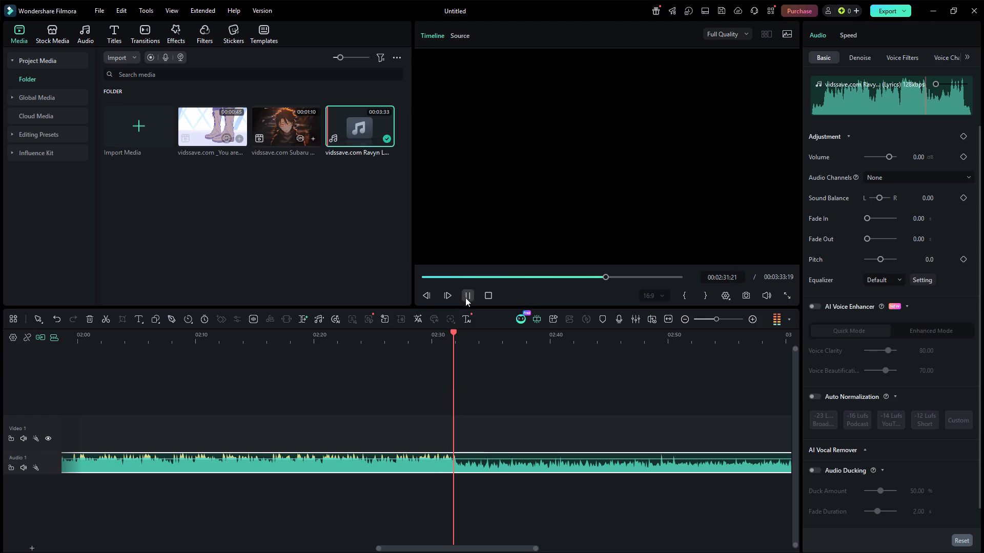
click(452, 376)
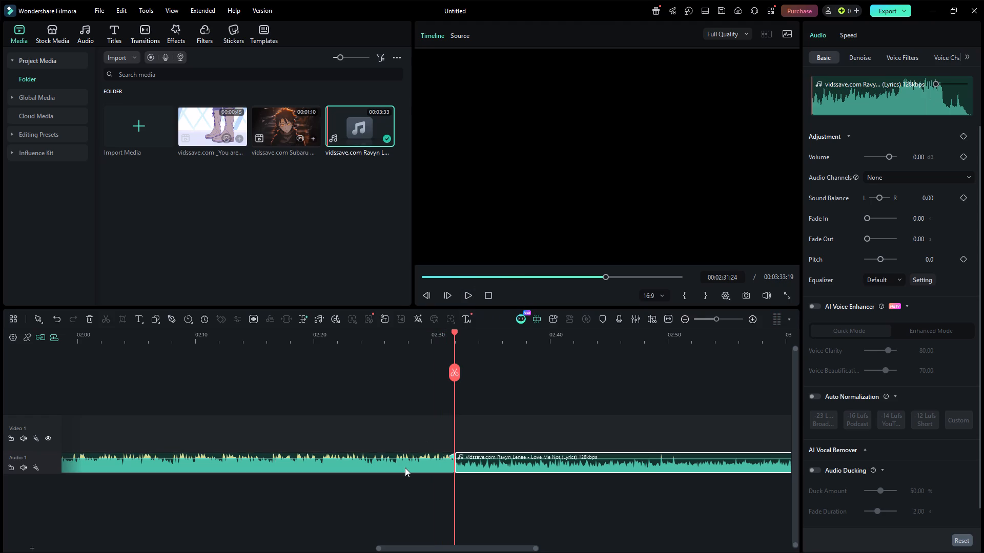
Delete the part of the Love Me Not audio before the split.
click(405, 467)
right_click(389, 455)
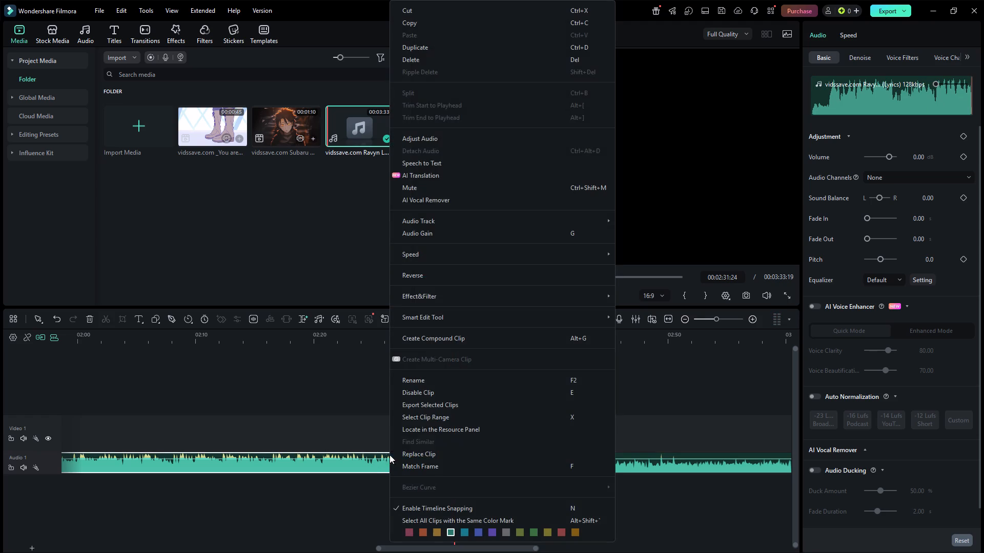
click(416, 58)
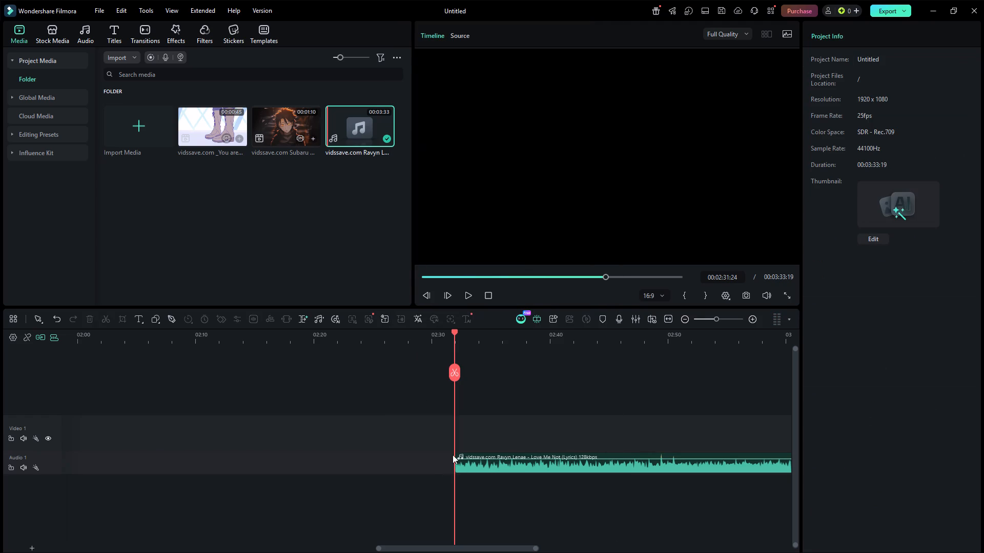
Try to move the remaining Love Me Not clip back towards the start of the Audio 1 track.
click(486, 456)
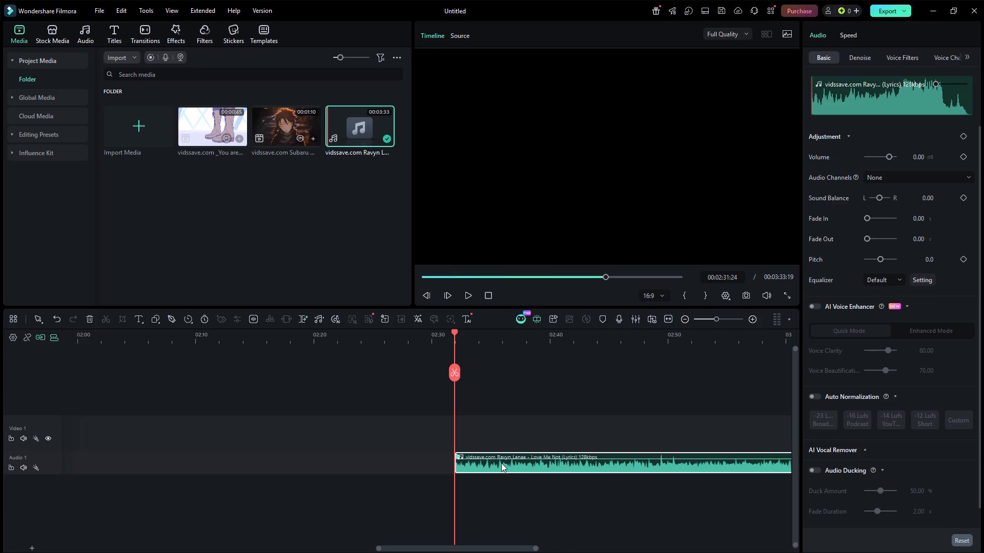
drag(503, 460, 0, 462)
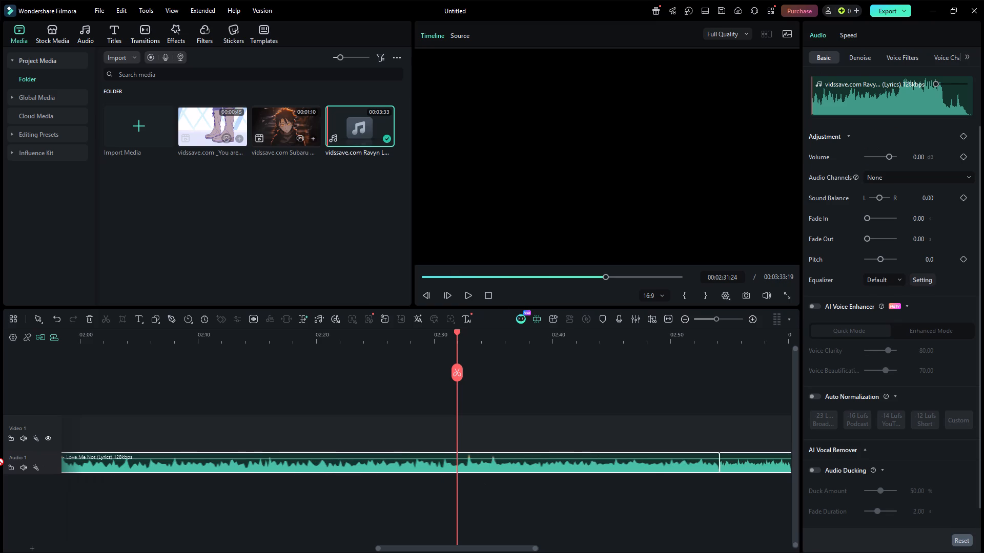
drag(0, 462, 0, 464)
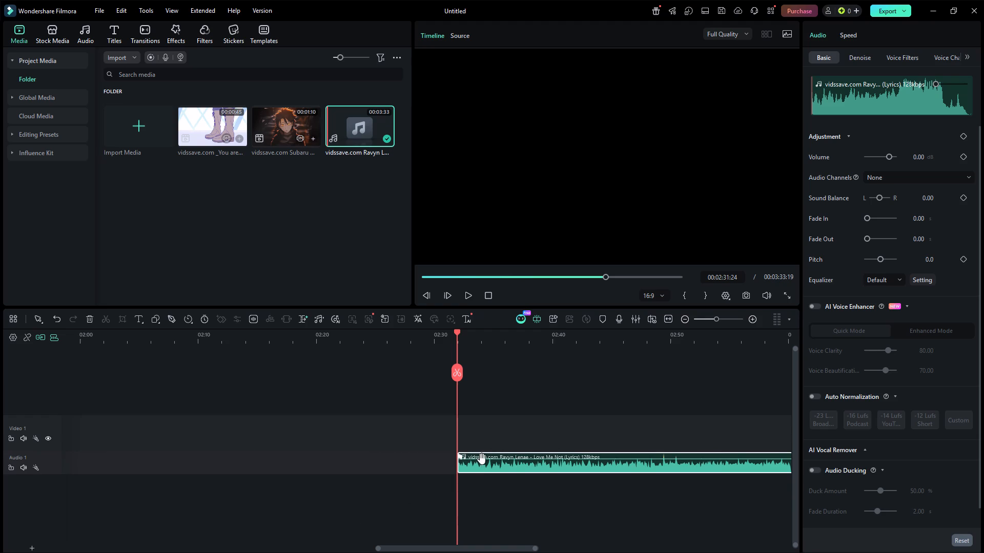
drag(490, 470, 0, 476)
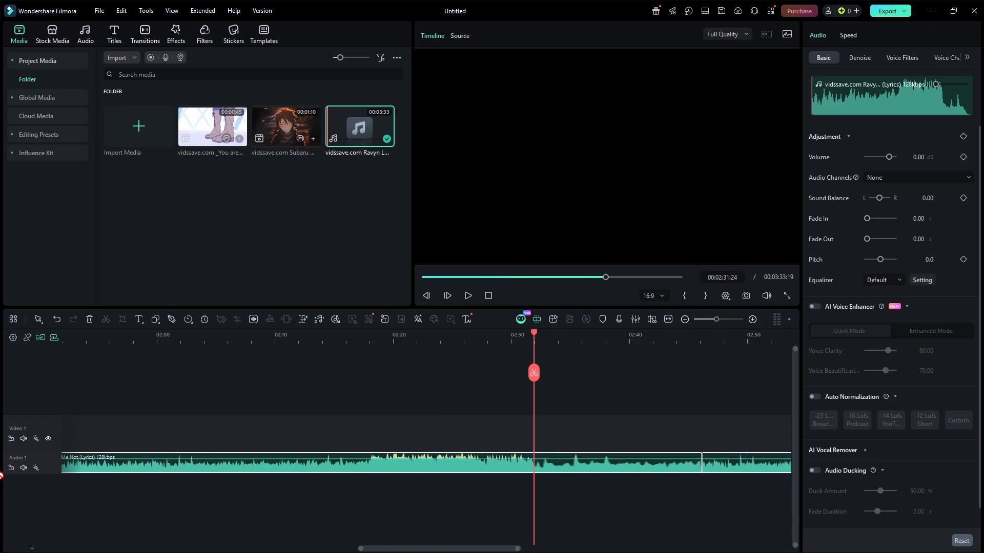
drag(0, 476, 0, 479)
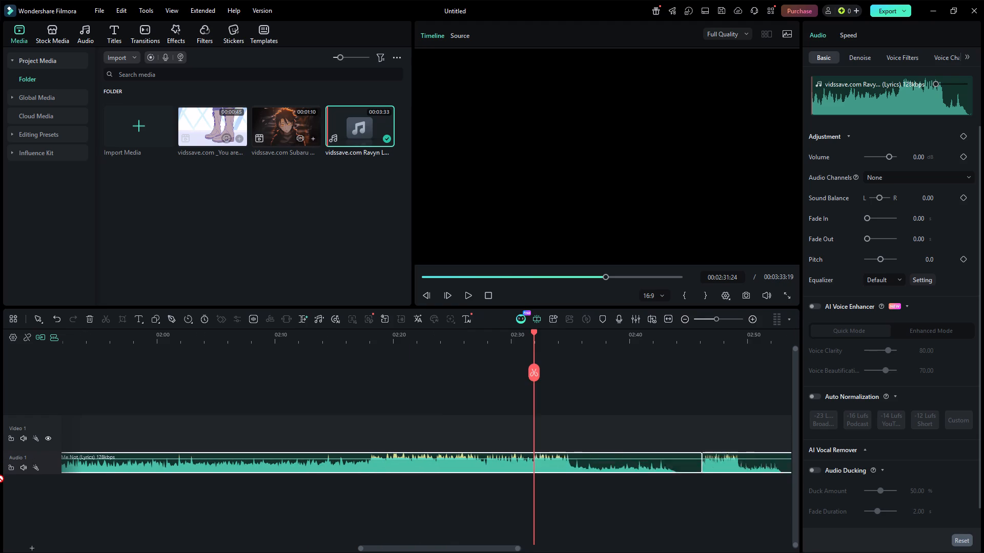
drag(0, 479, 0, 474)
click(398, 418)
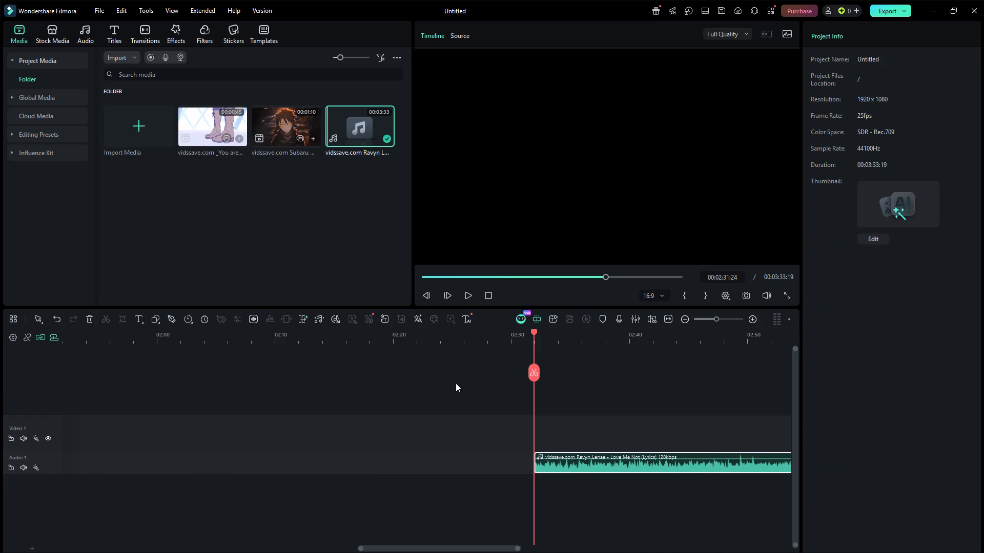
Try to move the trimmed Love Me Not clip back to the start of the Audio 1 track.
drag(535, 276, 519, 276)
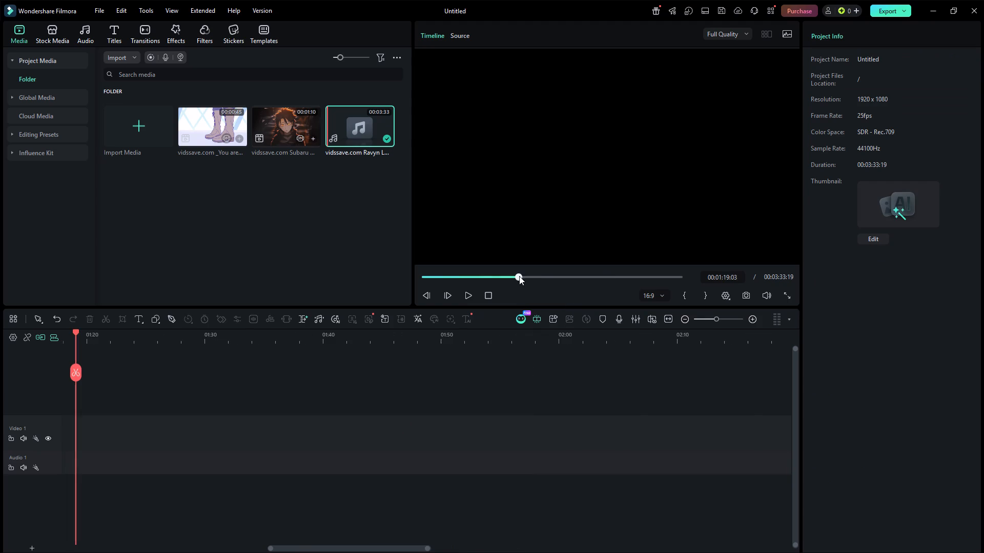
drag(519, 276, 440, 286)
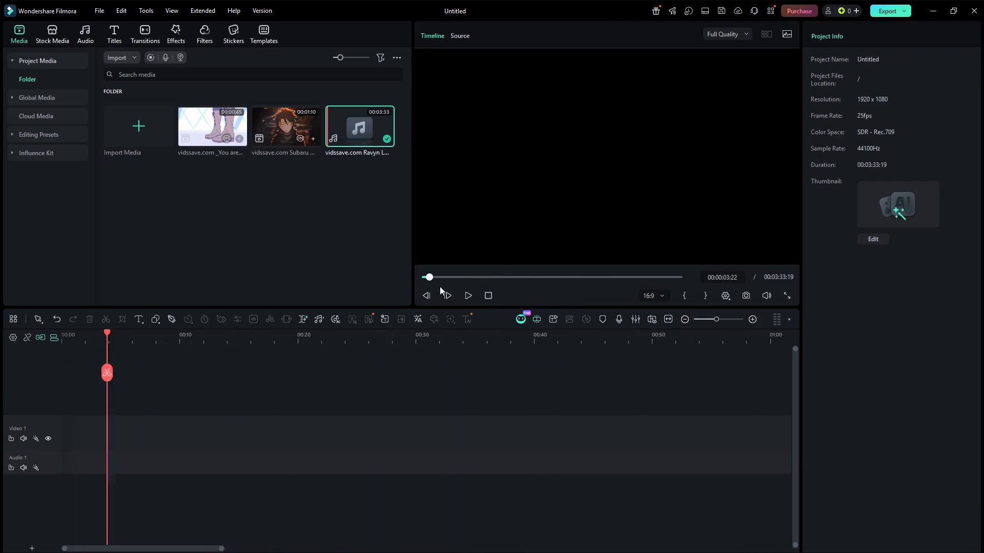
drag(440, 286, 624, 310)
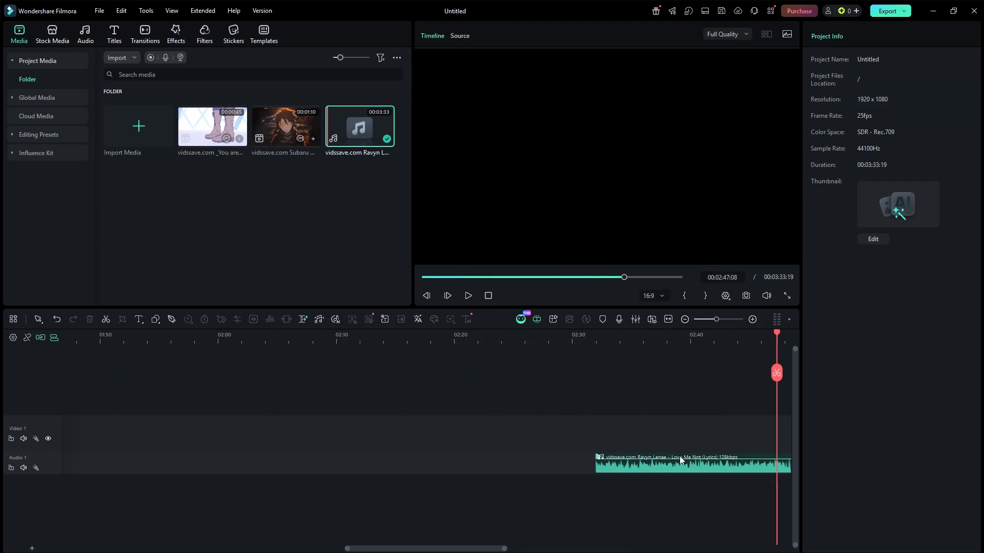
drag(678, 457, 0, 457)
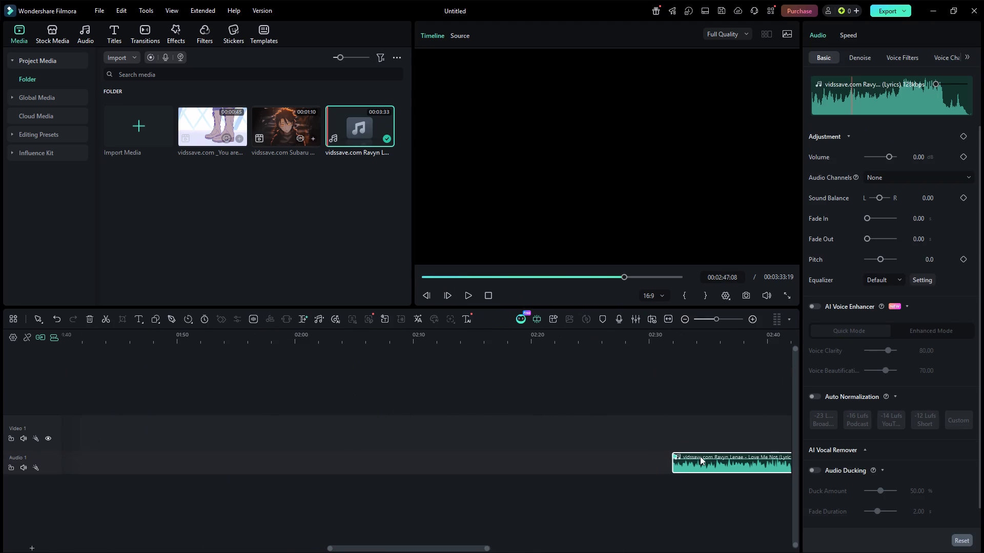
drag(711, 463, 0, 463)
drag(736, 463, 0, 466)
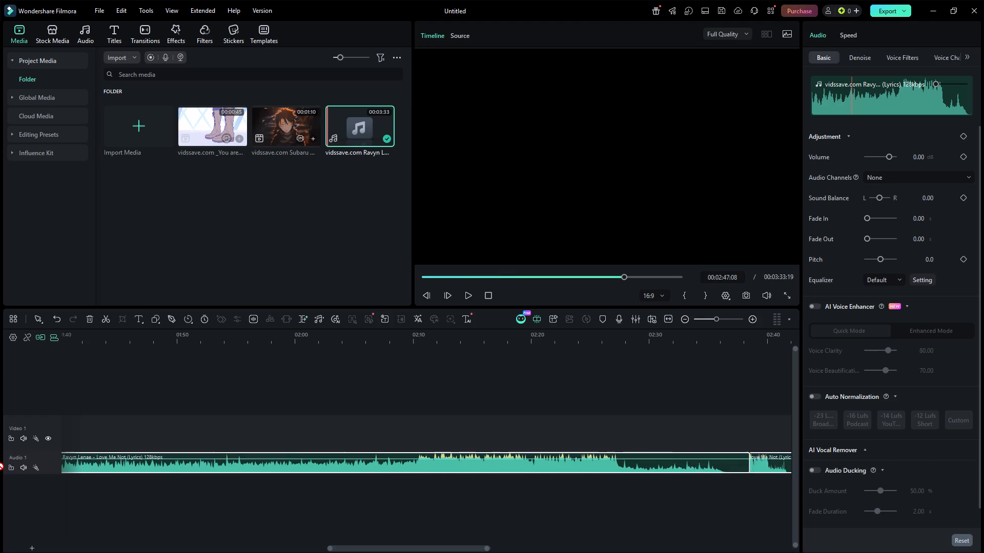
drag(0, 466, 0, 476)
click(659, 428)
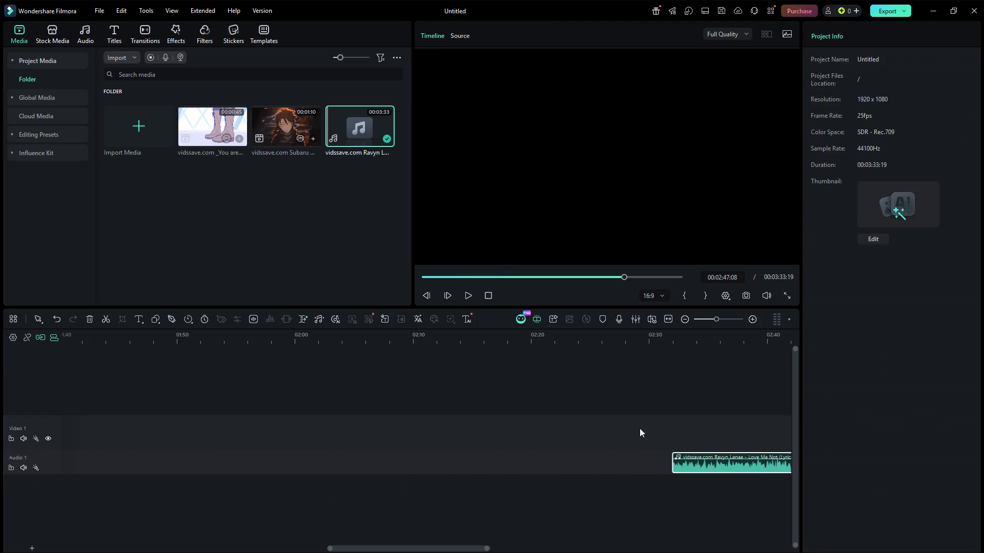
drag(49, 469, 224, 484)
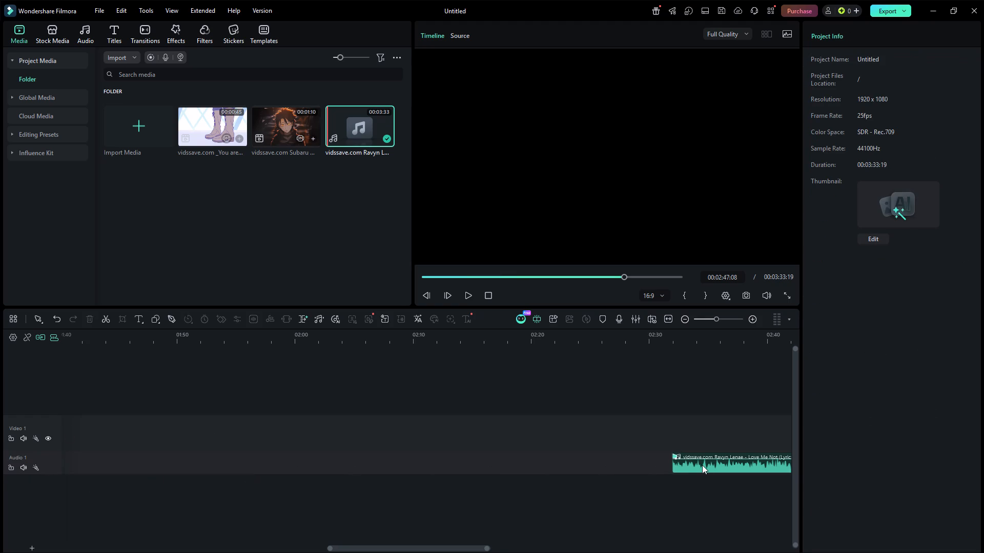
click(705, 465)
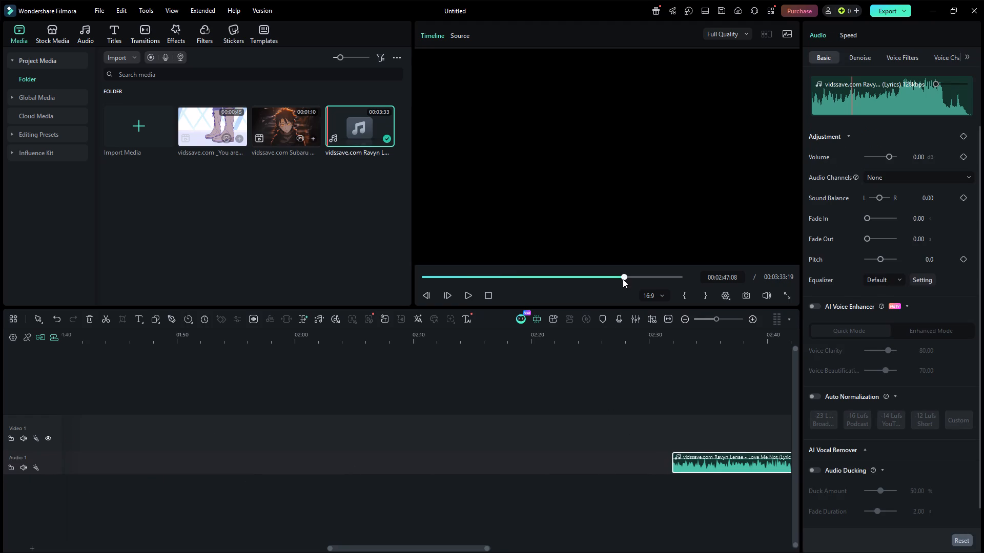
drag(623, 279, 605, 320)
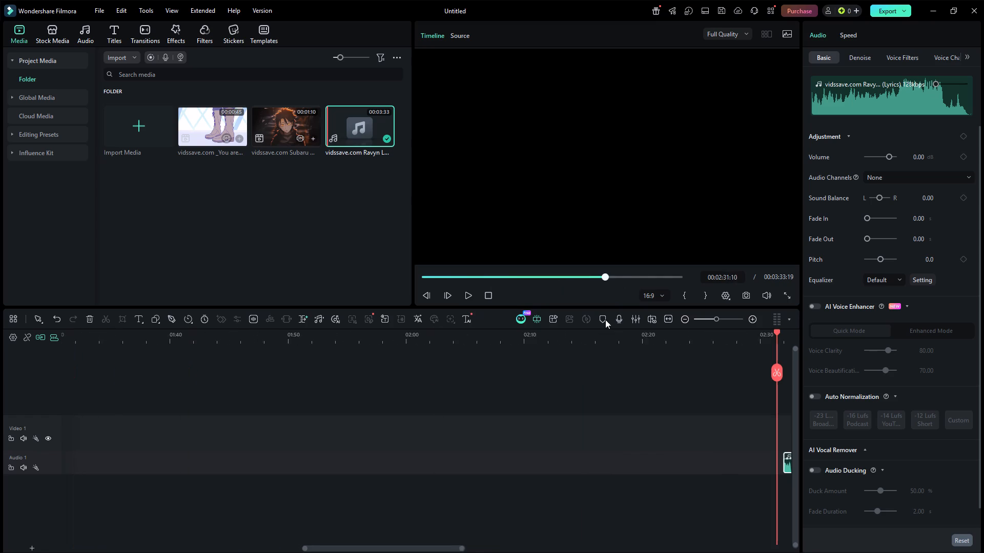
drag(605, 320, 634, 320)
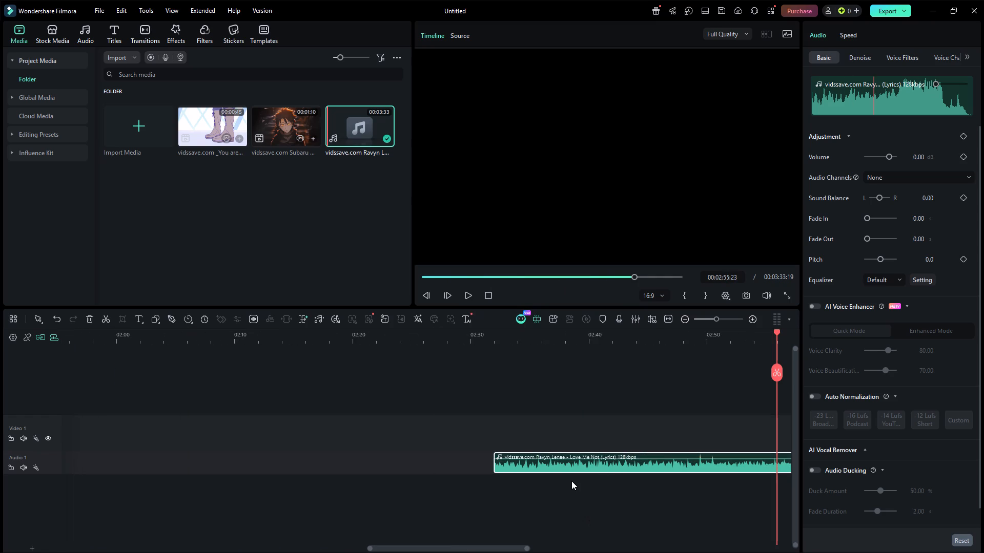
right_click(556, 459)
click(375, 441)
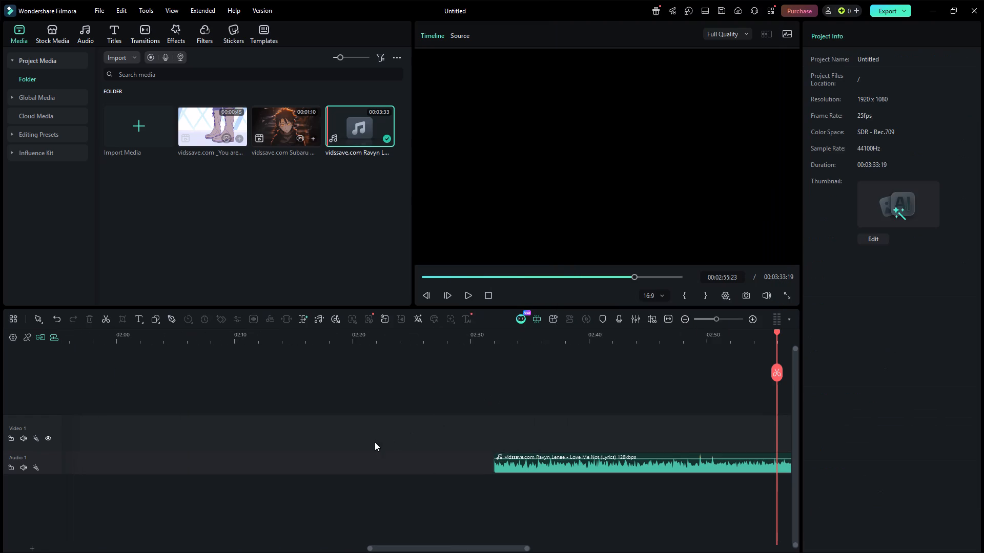
Move the trimmed Love Me Not clip to 00:00 on the Audio 1 track.
click(577, 453)
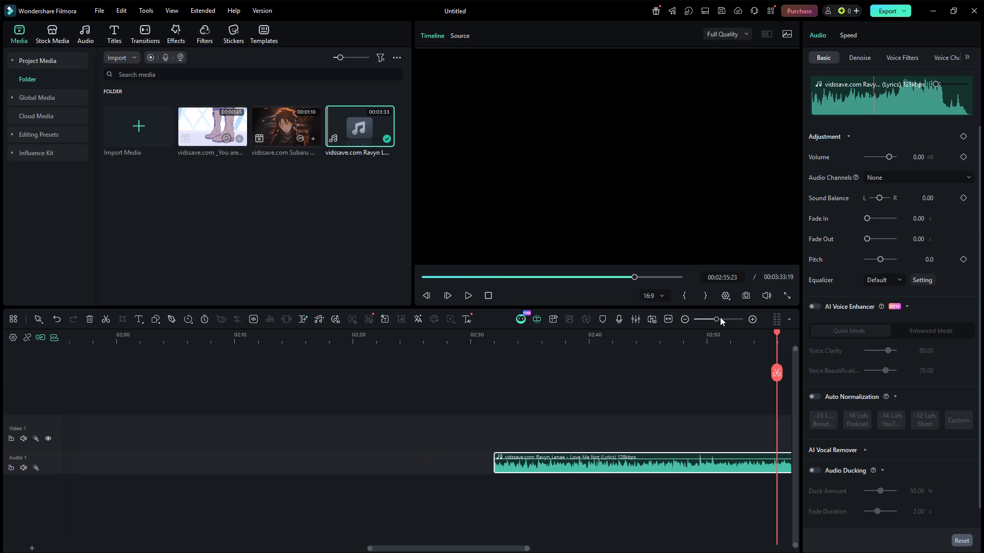
drag(716, 317, 693, 325)
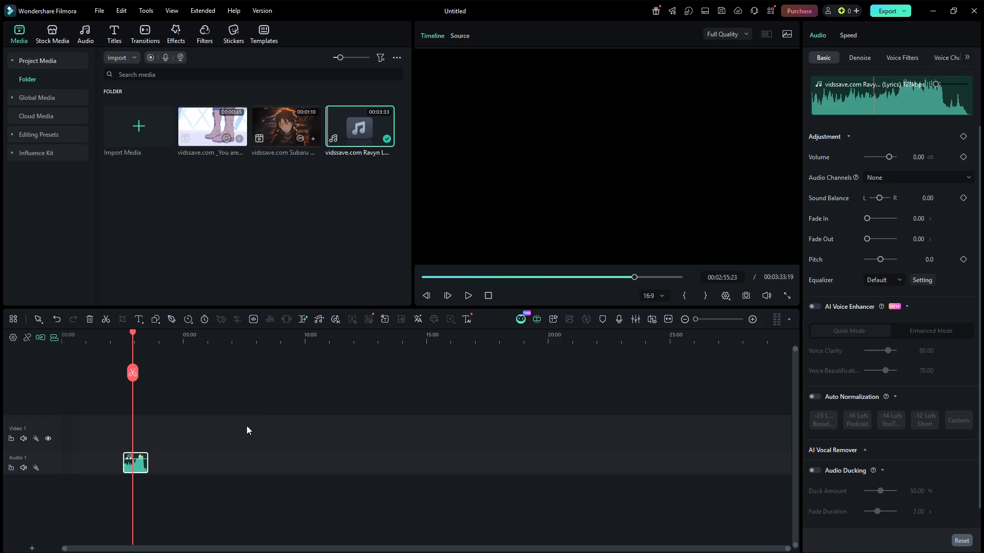
drag(131, 461, 68, 464)
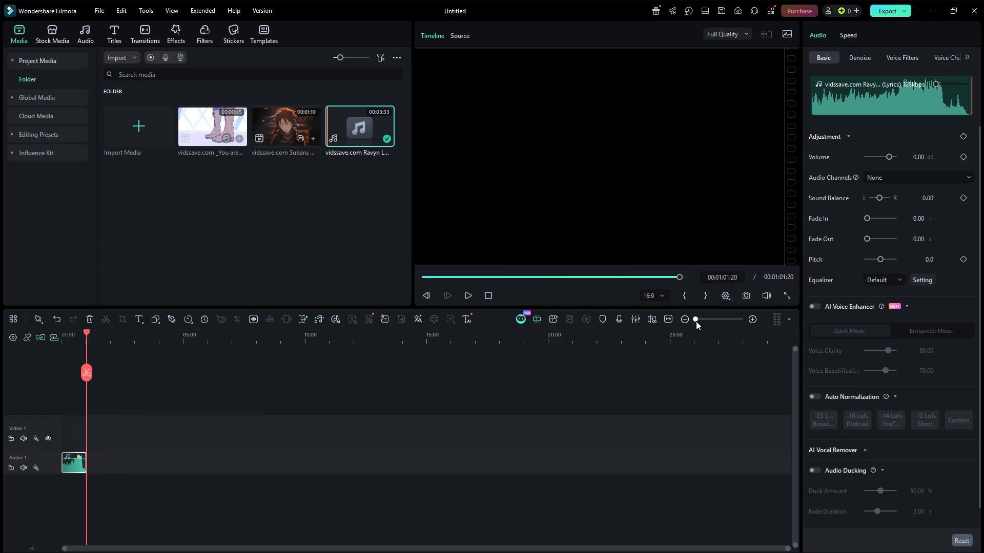
Play the repositioned Love Me Not audio from the timeline start to check how it sounds, and return to the start.
drag(701, 320, 724, 316)
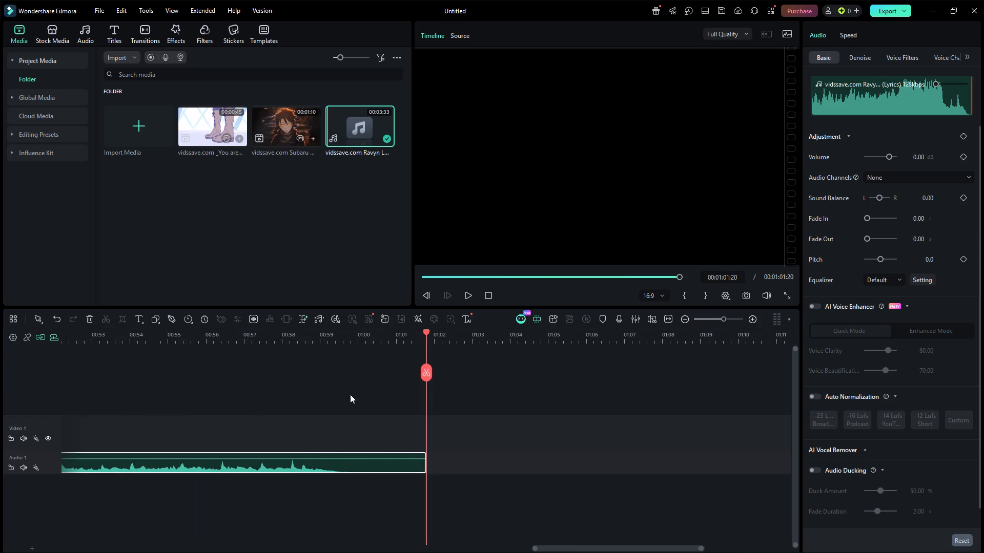
drag(427, 342, 0, 360)
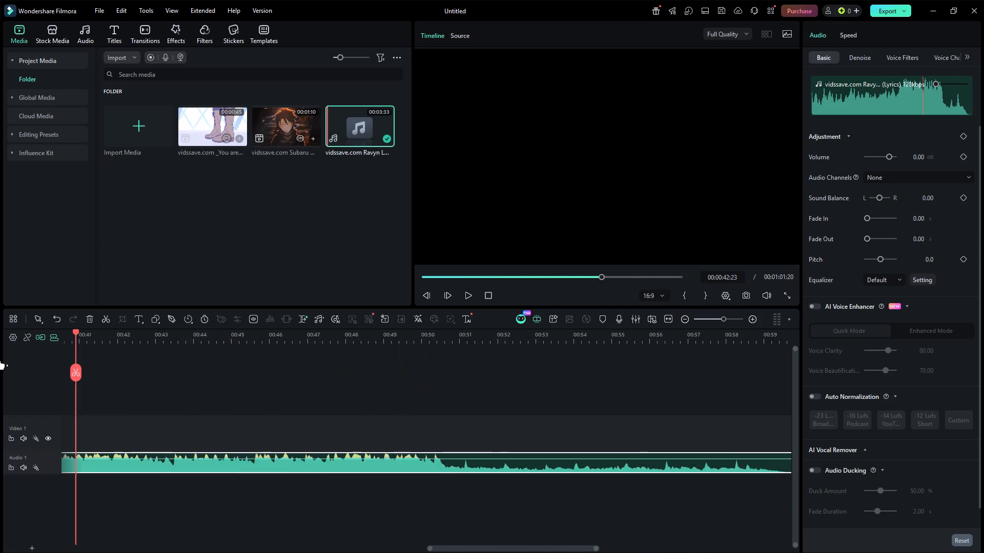
drag(0, 360, 0, 364)
drag(540, 278, 304, 287)
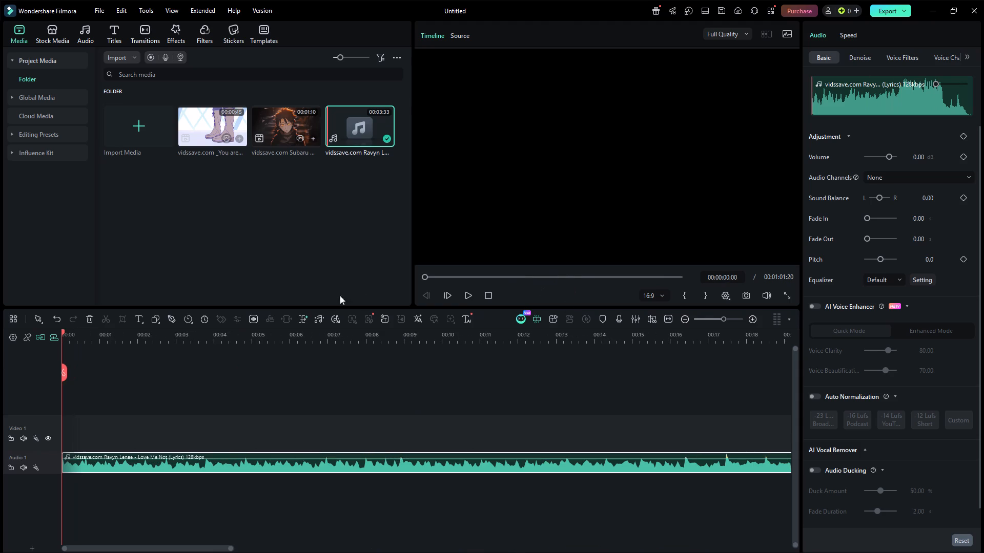
click(474, 295)
click(466, 299)
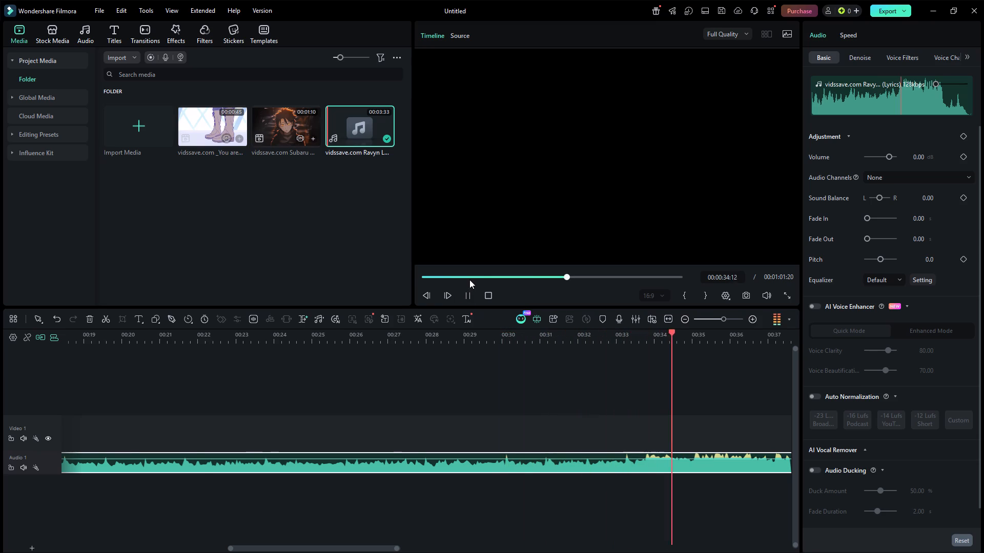
drag(469, 280, 413, 281)
click(466, 295)
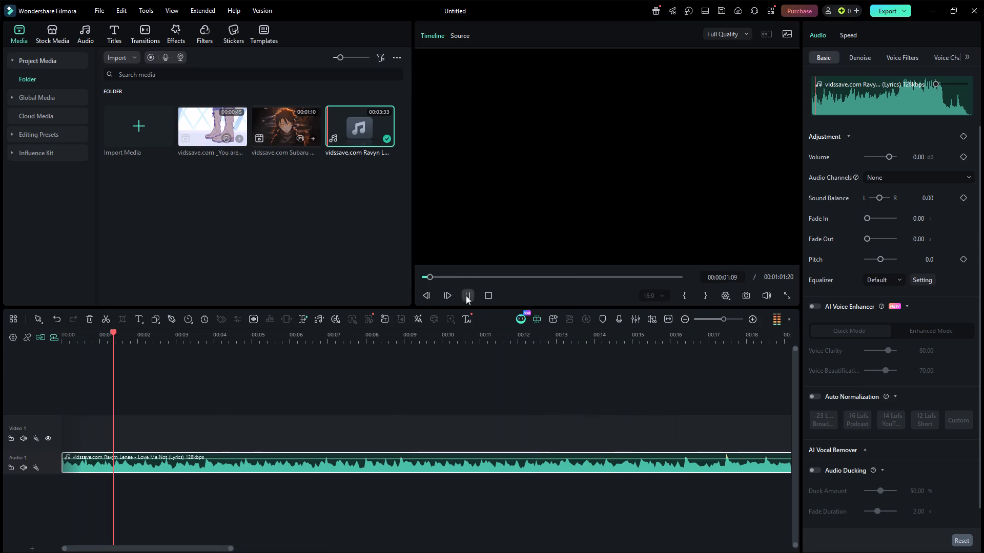
drag(464, 274, 385, 274)
Place the "You are an amazing guy, Natsuki Subaru" video at the start of Video 1, matching the project to 854x480 24fps.
drag(213, 125, 199, 318)
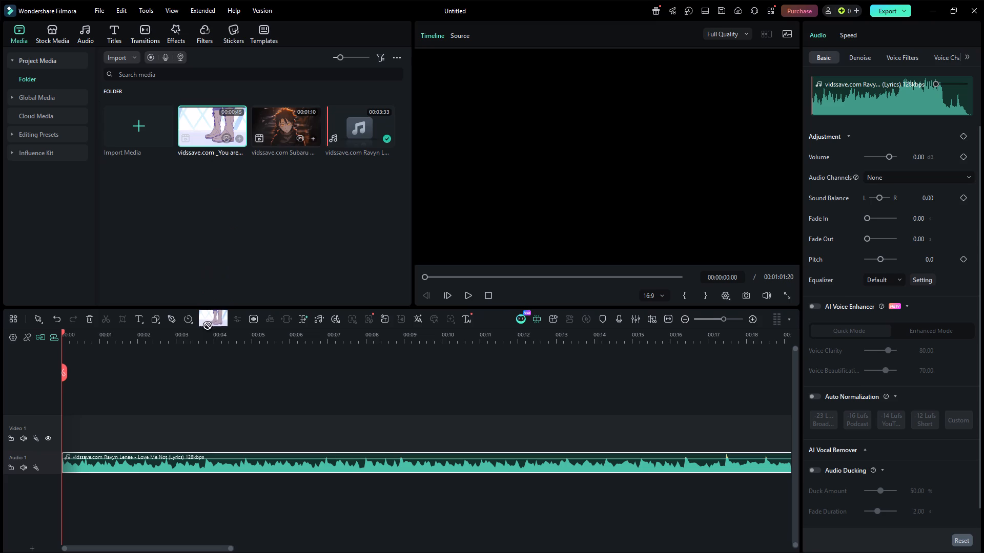
drag(199, 318, 62, 421)
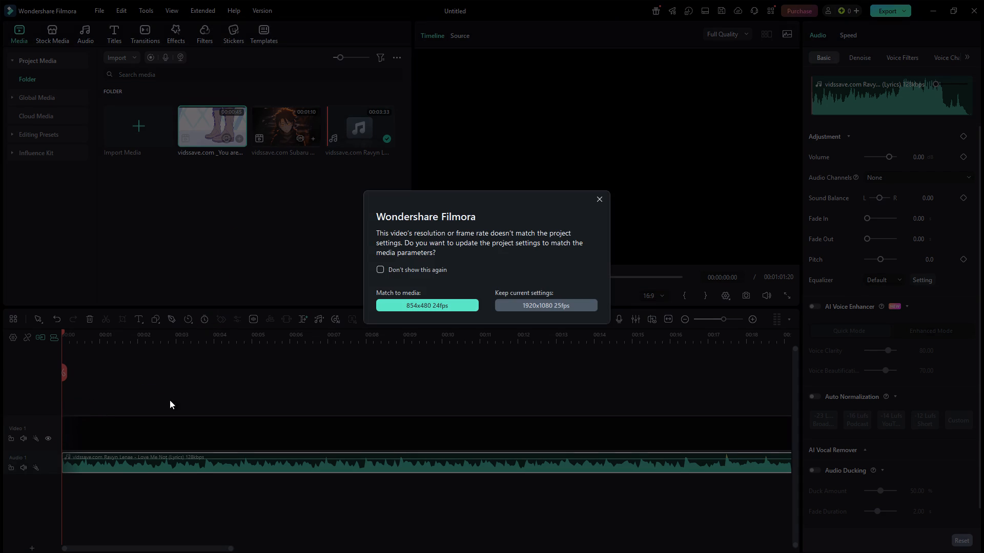
click(399, 299)
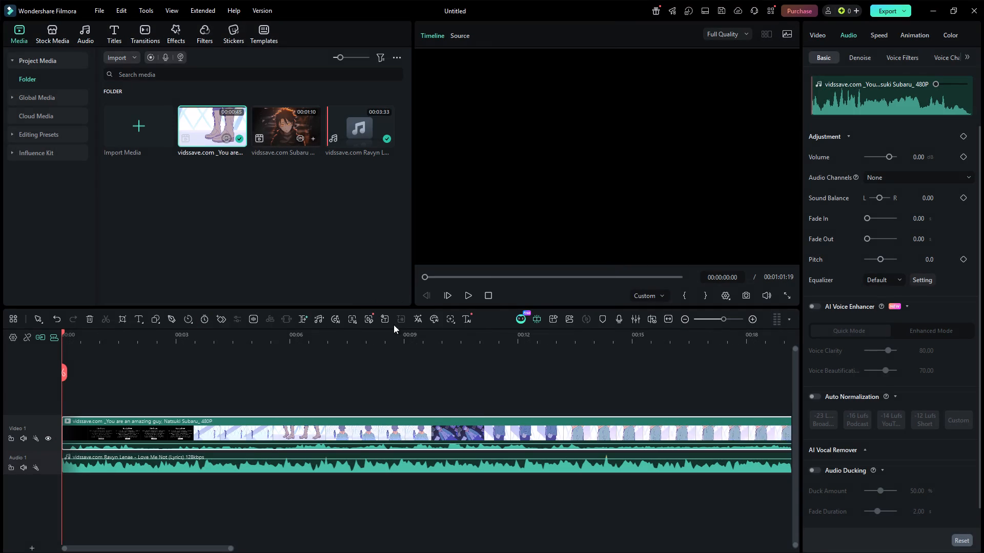
Preview the opening of the Subaru video and split it at 00:00:06:20.
click(467, 293)
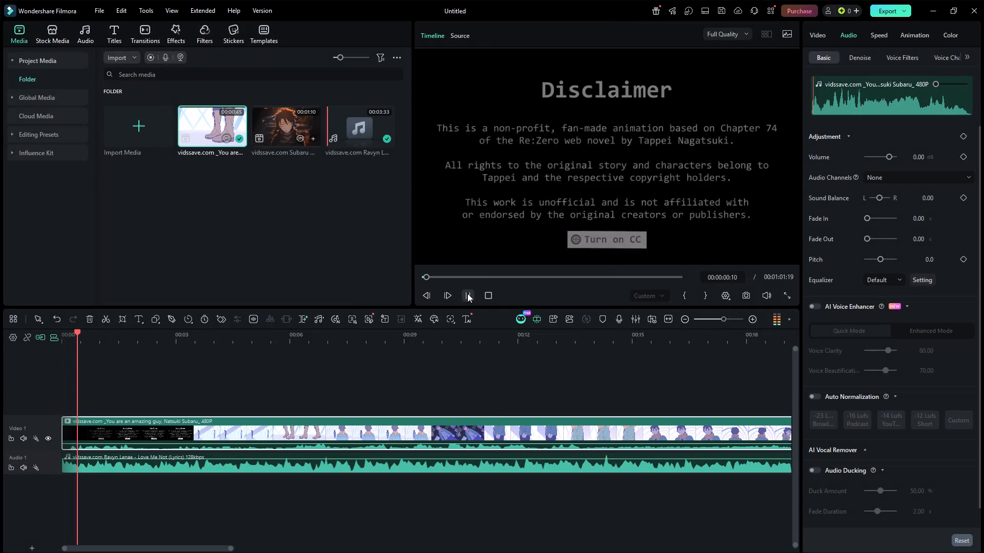
click(467, 293)
click(453, 278)
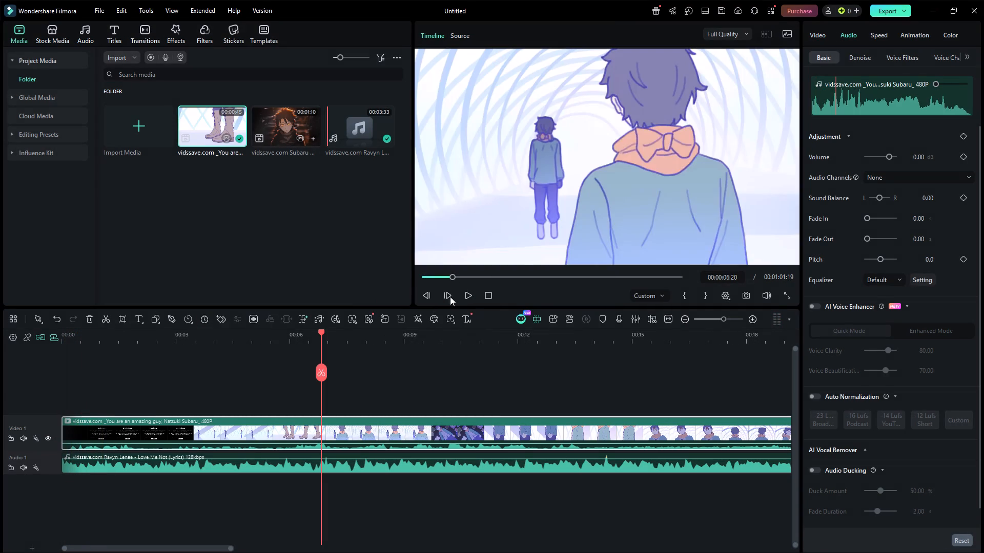
click(317, 364)
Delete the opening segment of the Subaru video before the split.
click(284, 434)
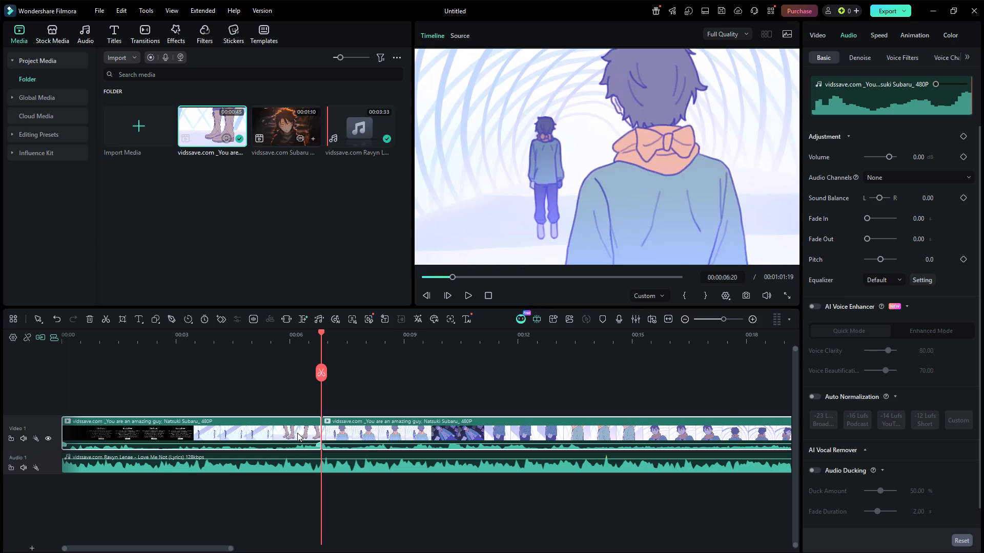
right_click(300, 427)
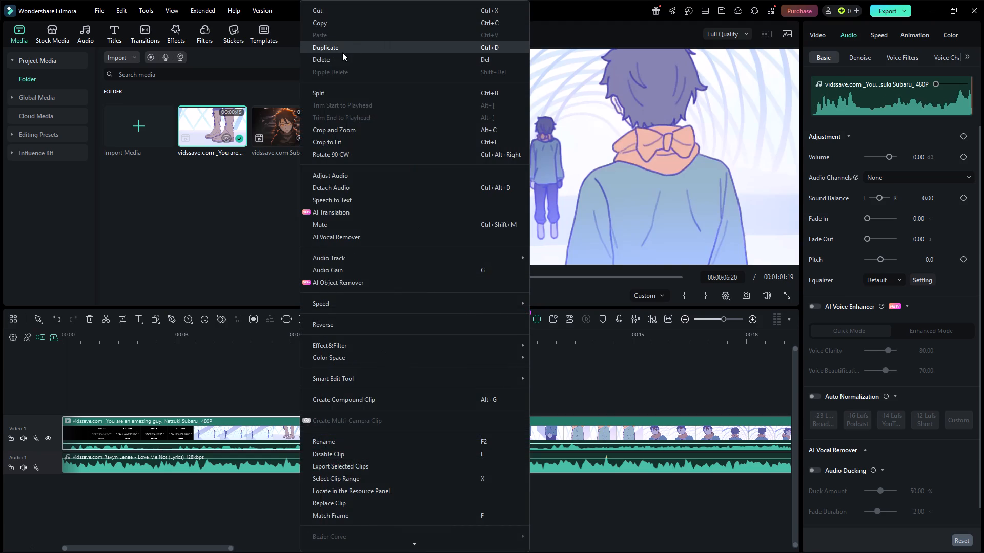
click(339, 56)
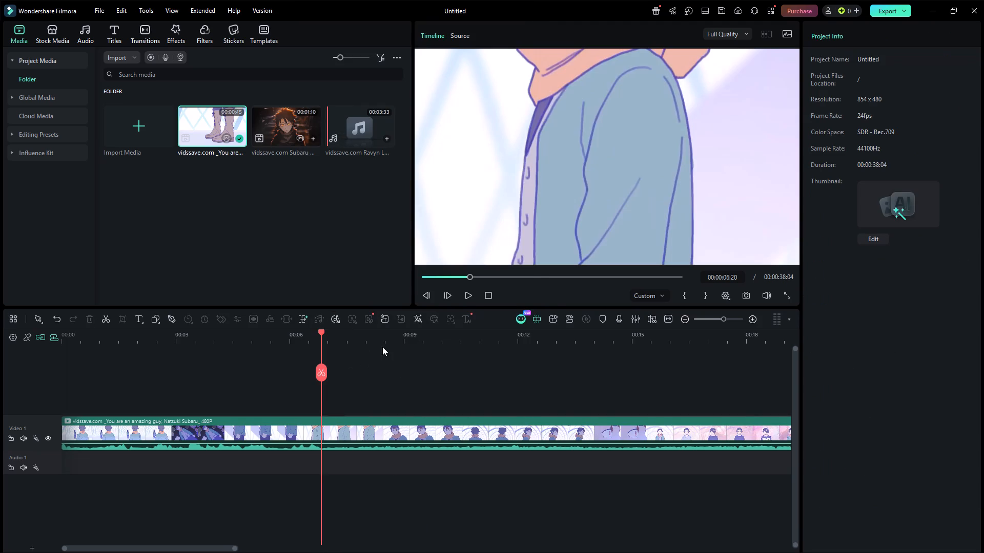
Play the start of the remaining Subaru video and skim through its scenes, returning to the timeline start.
drag(441, 273, 410, 280)
click(469, 296)
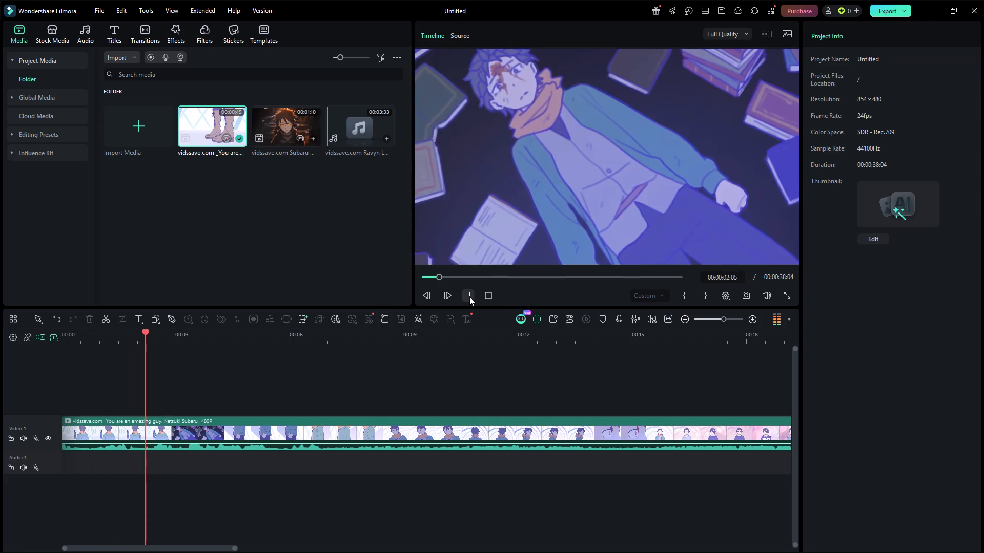
click(469, 296)
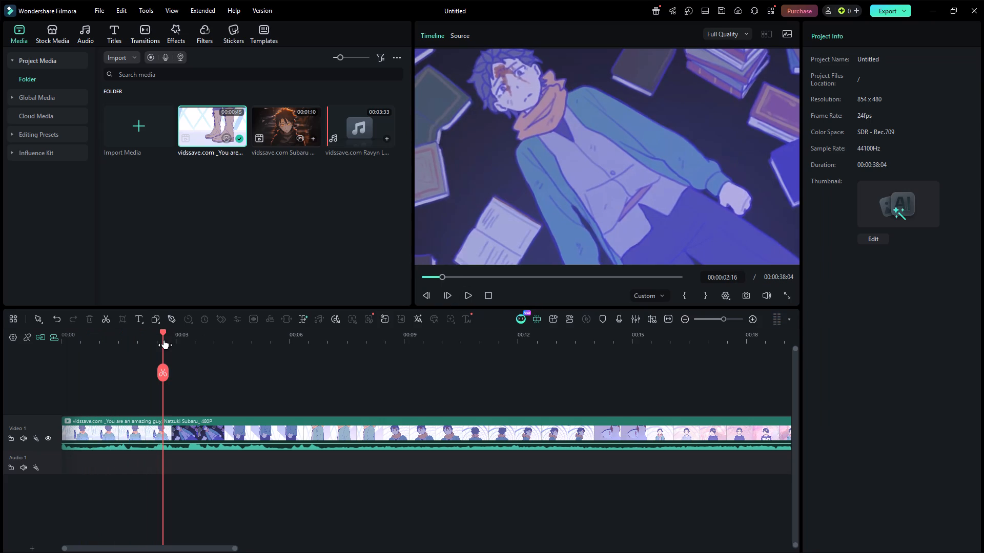
drag(164, 340, 27, 371)
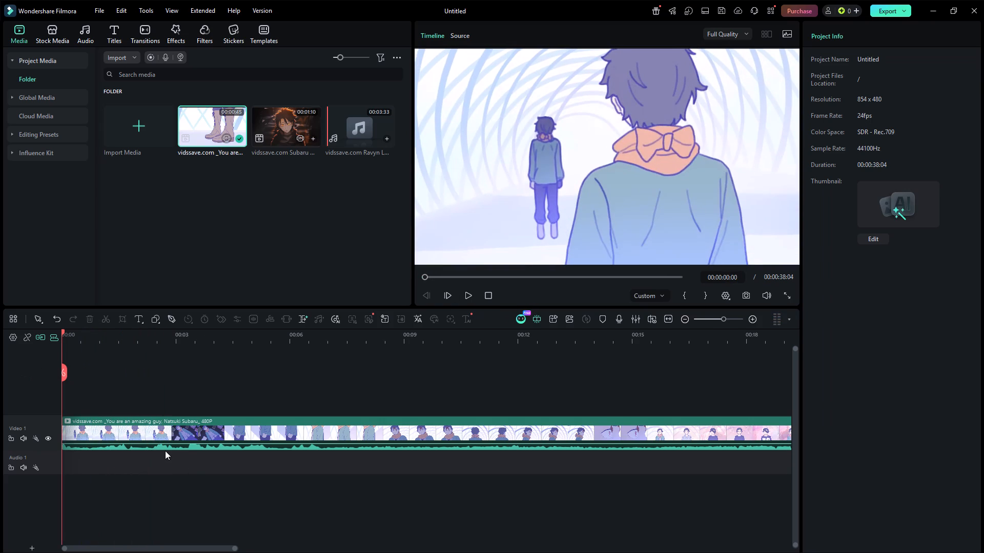
click(171, 446)
click(114, 456)
drag(427, 271, 447, 273)
drag(433, 278, 501, 281)
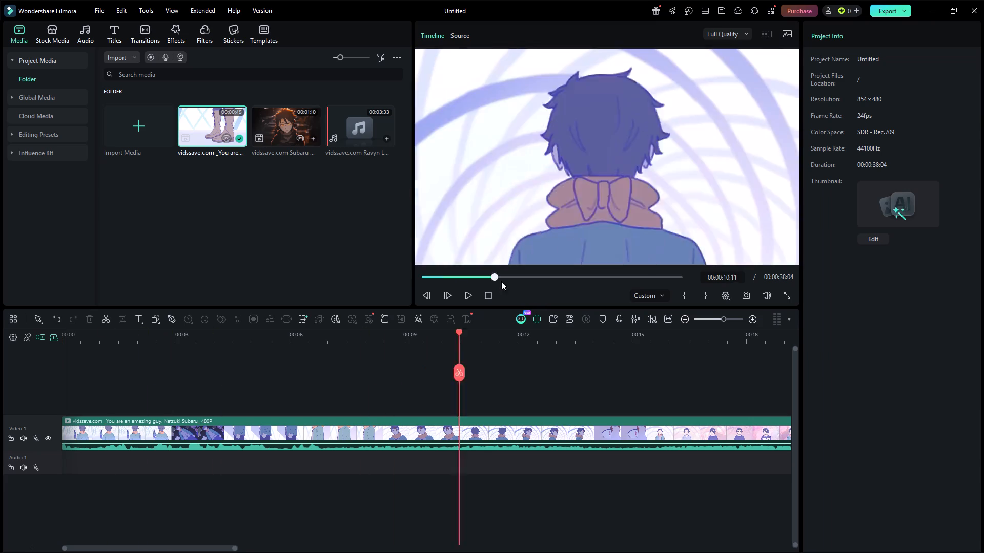
drag(501, 281, 624, 283)
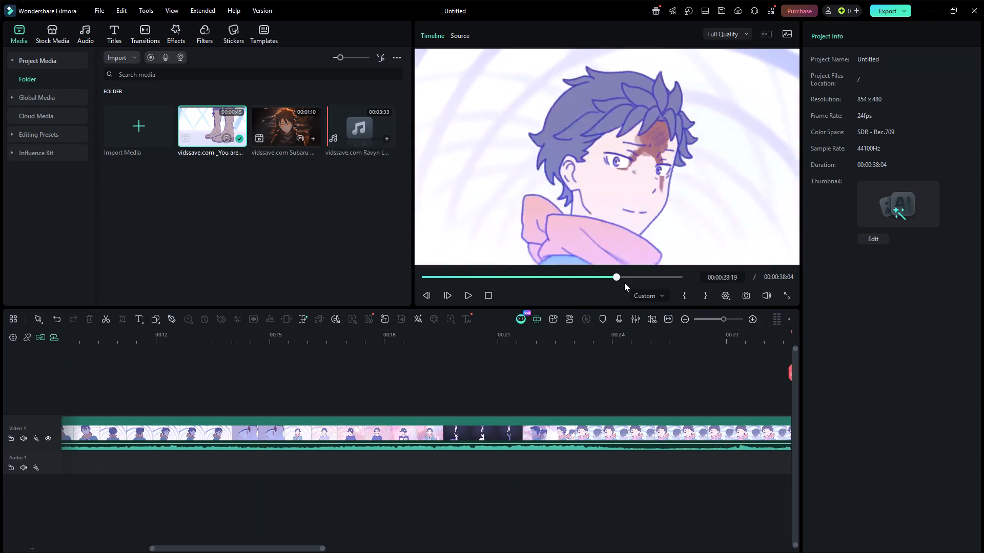
drag(624, 283, 458, 283)
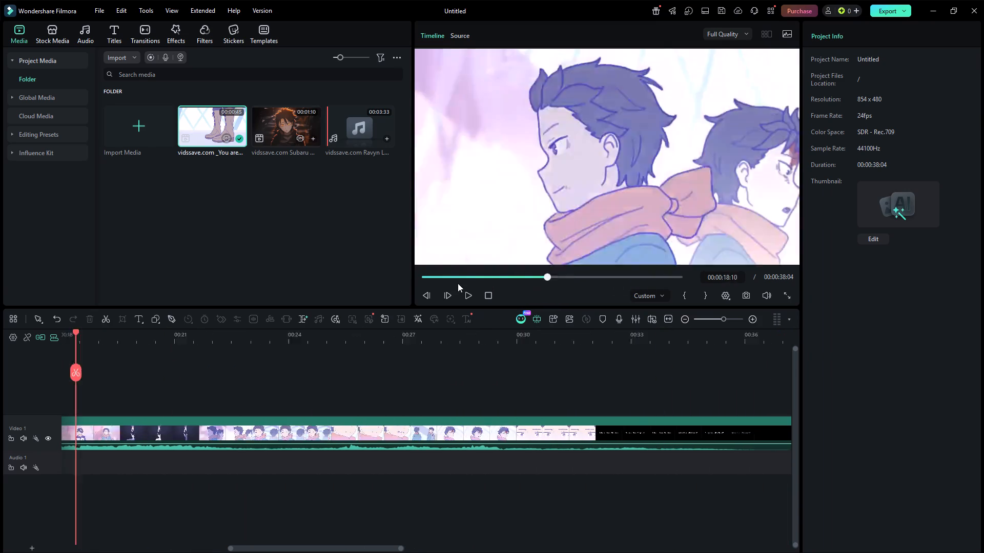
drag(458, 283, 133, 283)
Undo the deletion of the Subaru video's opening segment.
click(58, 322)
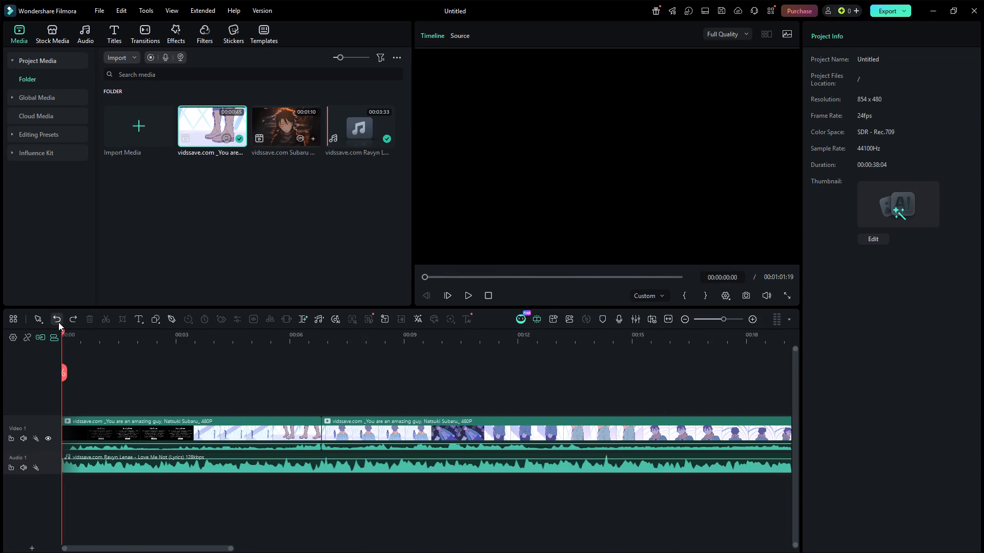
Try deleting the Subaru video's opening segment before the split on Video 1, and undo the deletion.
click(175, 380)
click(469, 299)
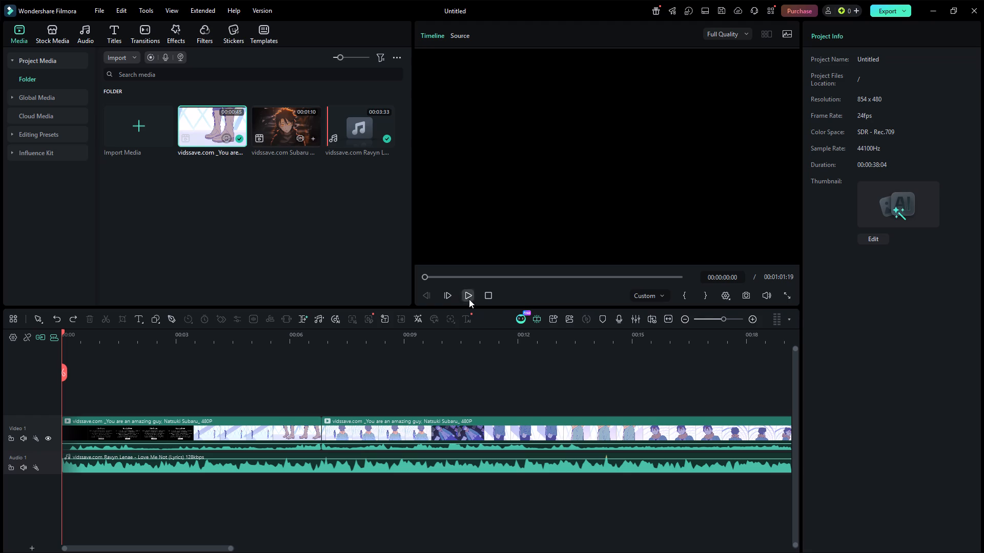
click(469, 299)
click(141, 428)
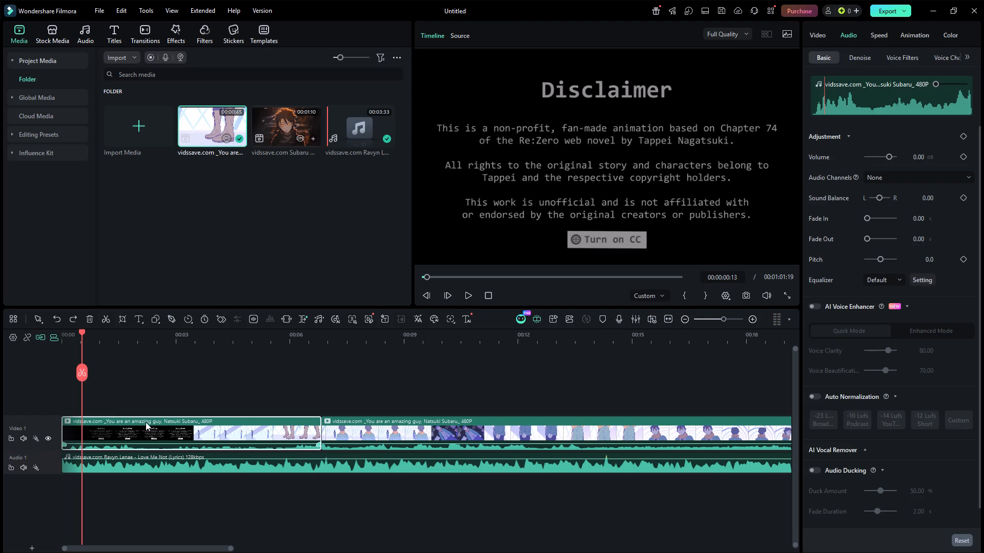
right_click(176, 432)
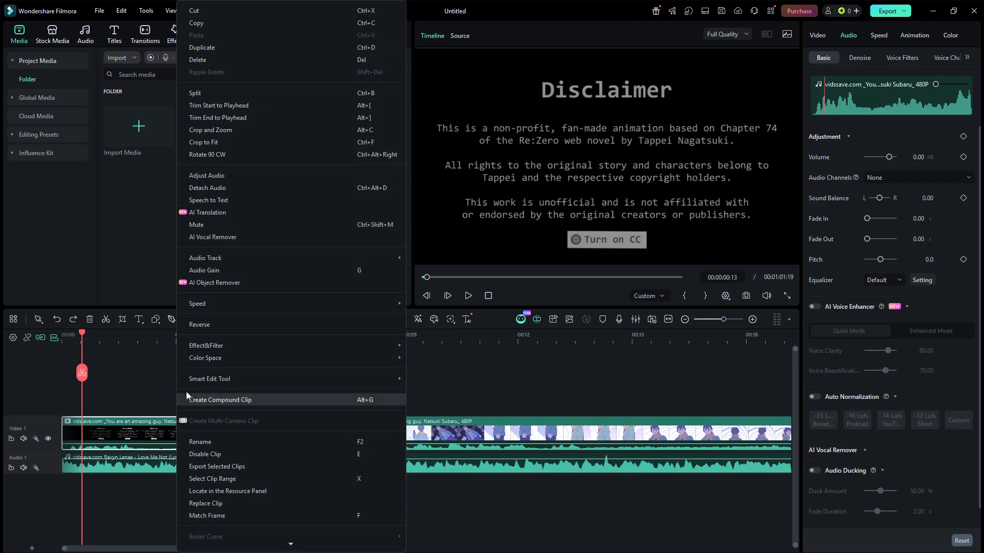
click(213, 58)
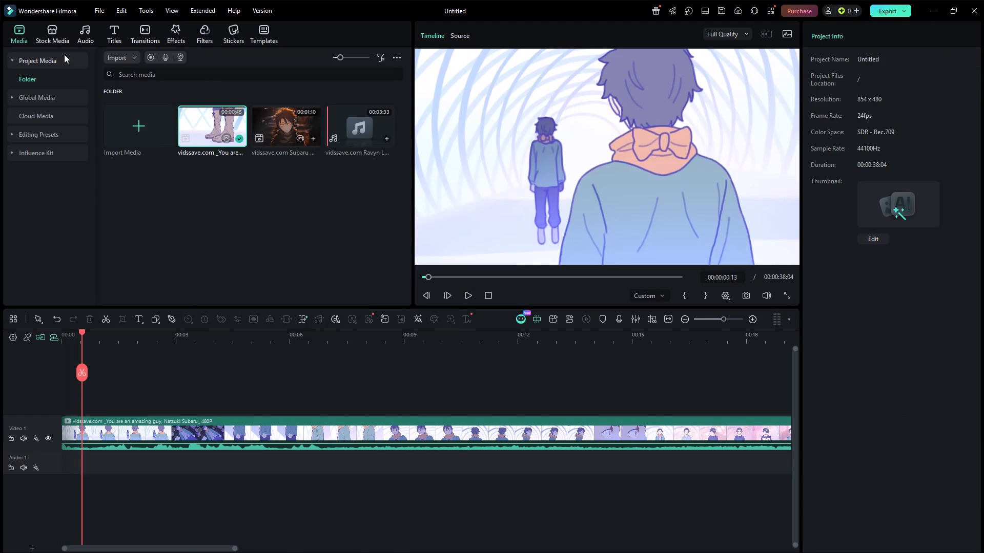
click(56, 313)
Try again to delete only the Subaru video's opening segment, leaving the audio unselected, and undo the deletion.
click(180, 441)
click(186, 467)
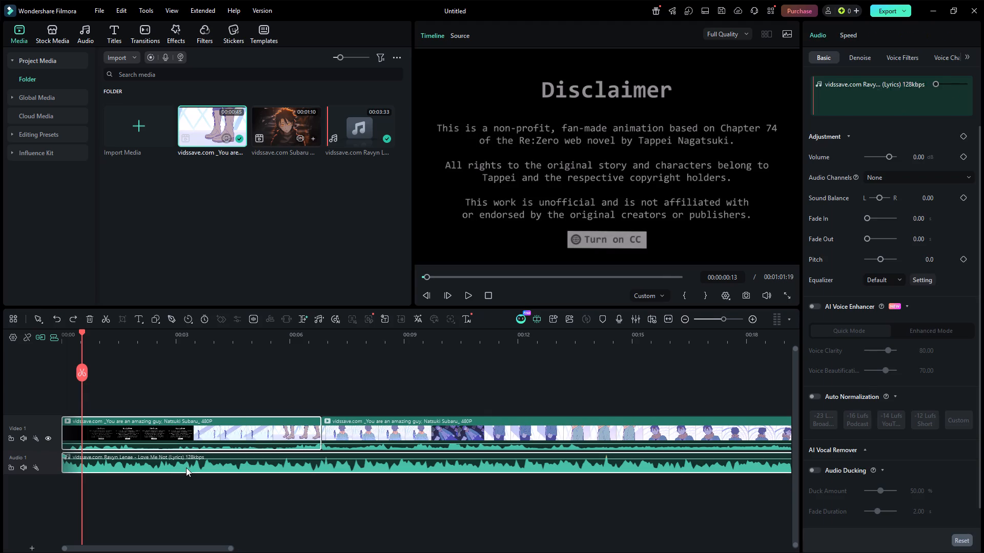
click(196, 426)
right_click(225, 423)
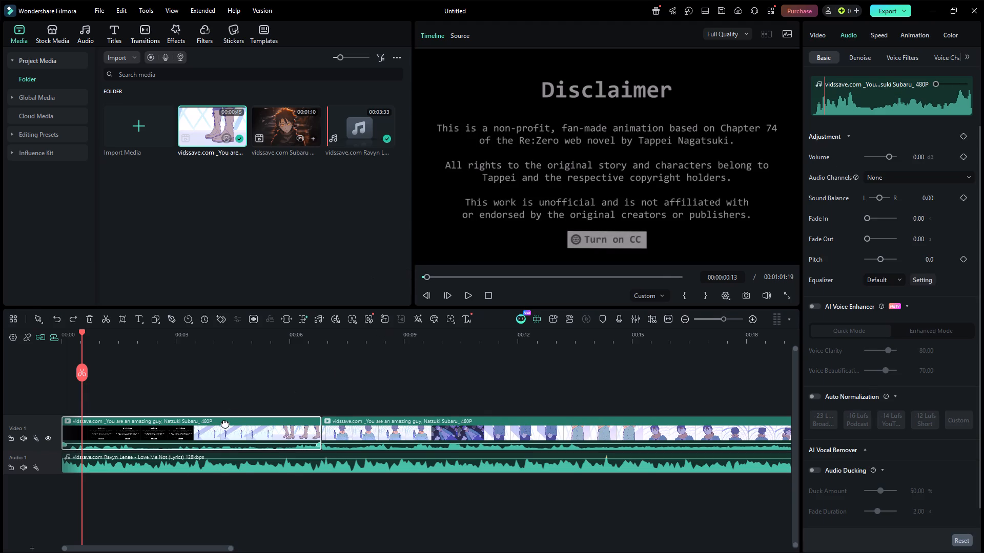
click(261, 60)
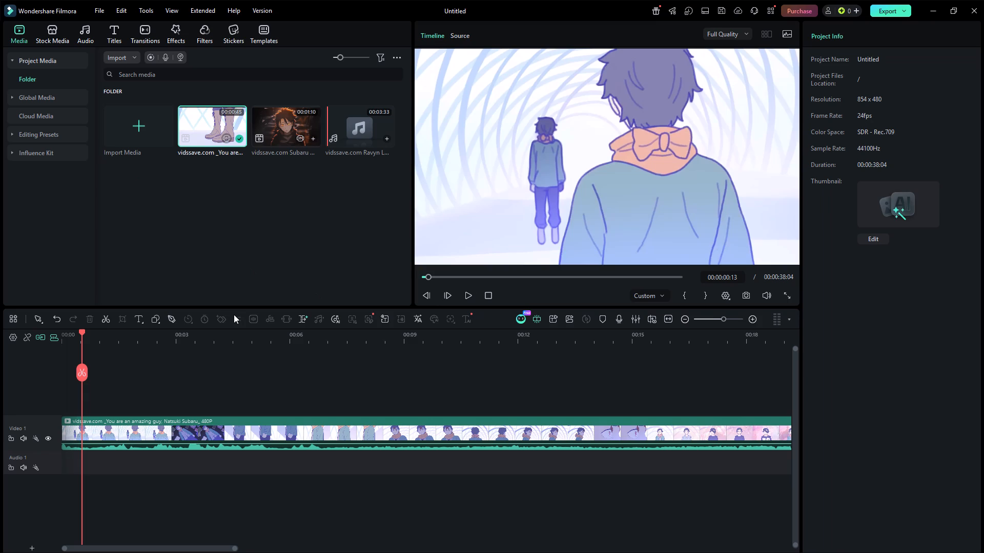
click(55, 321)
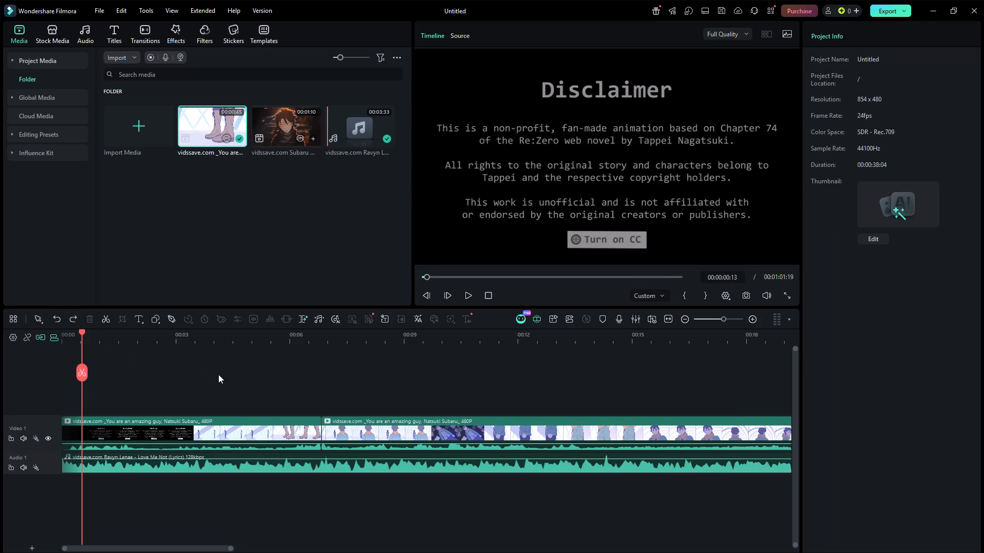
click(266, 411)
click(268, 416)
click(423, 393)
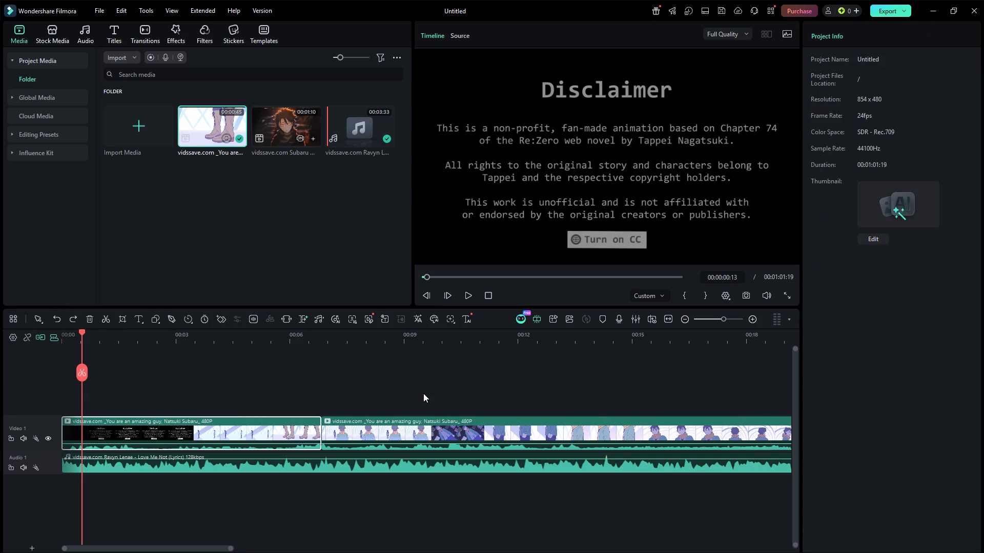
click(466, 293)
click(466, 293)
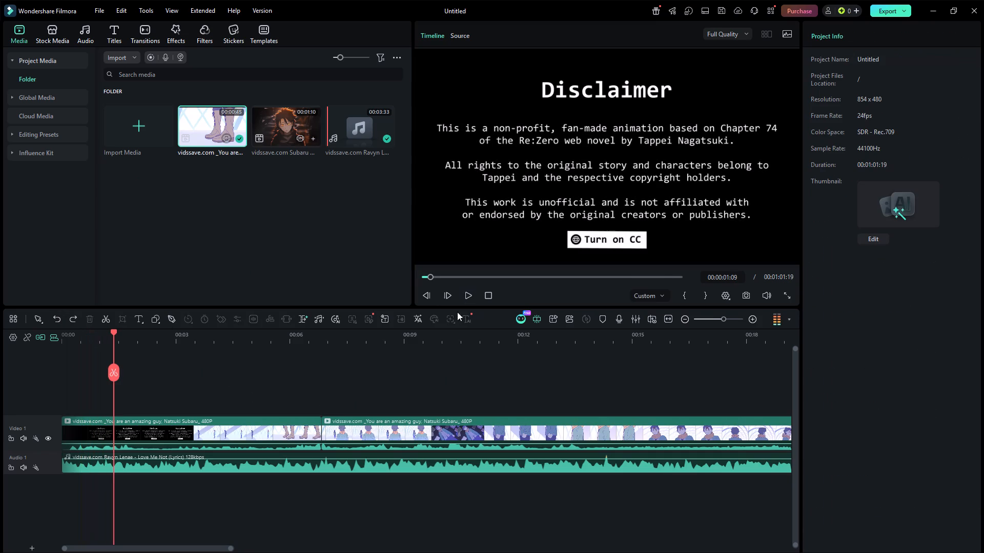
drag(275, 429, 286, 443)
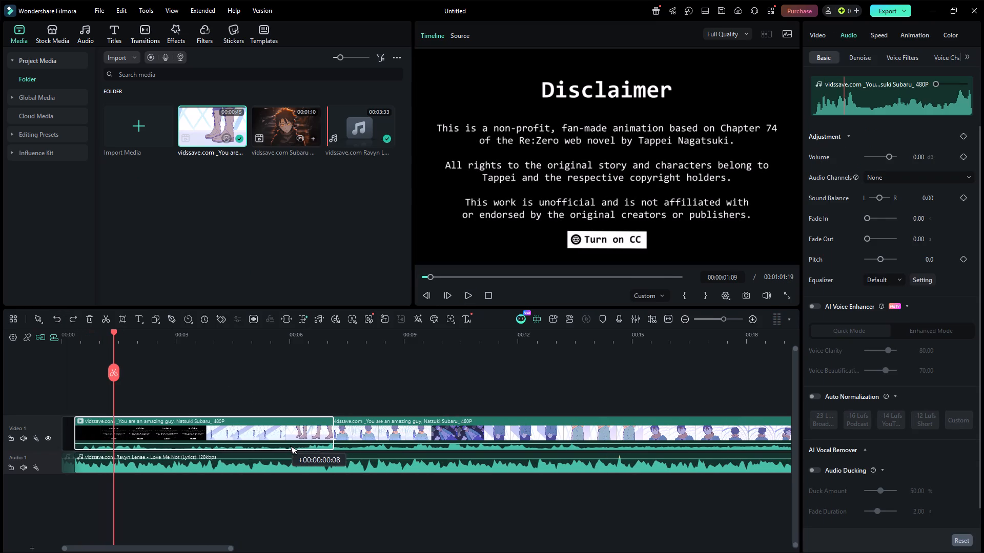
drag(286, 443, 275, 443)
Move the Love Me Not audio later on Audio 1 so it starts after the Subaru video's opening segment ends.
click(160, 462)
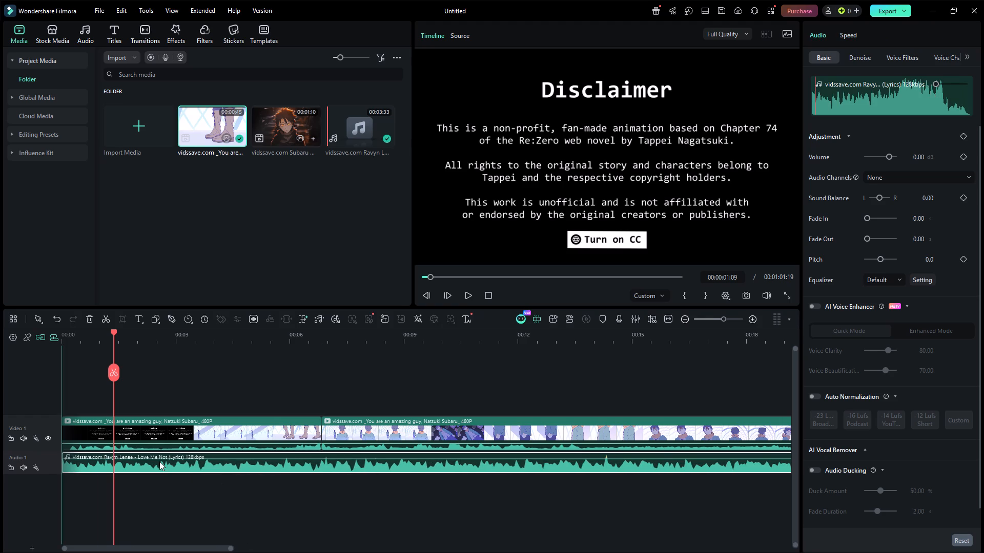
drag(156, 456, 203, 455)
drag(197, 429, 209, 436)
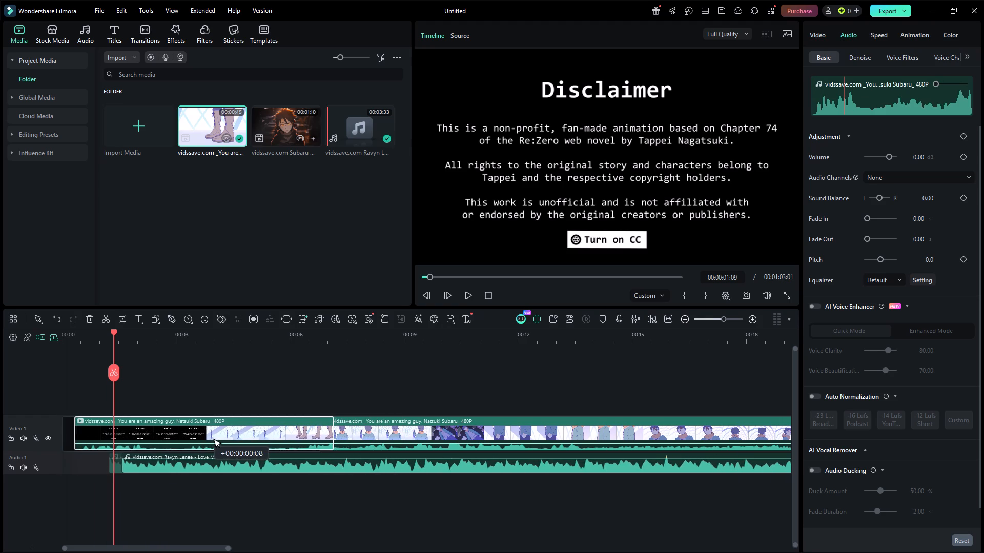
drag(209, 436, 198, 437)
drag(199, 465, 432, 467)
Delete the opening segment of the Subaru video containing the disclaimer.
right_click(286, 426)
click(334, 60)
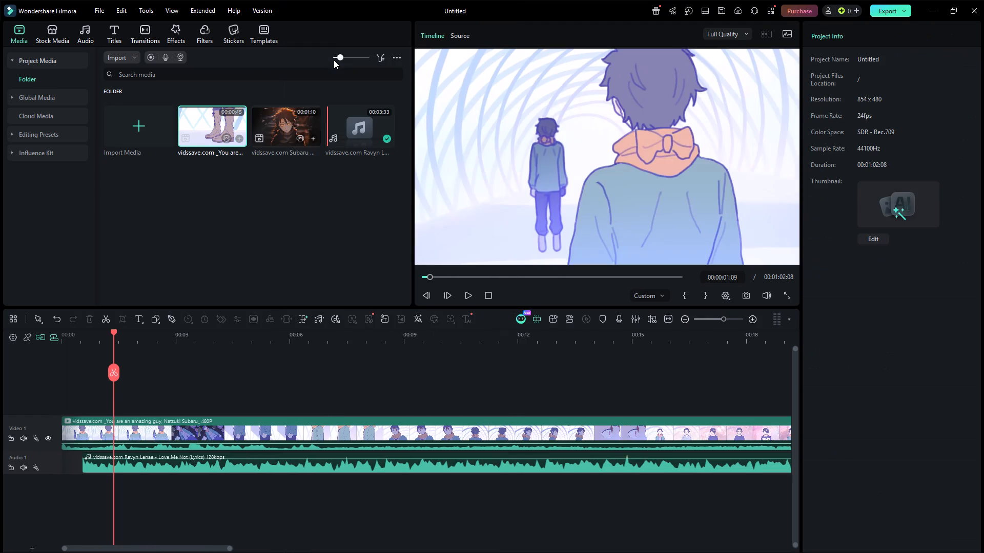
Move the Love Me Not audio back to the start of the timeline.
drag(160, 466, 136, 465)
Play the edit from the timeline start through to the closing voice credits of the Subaru video.
drag(436, 274, 412, 279)
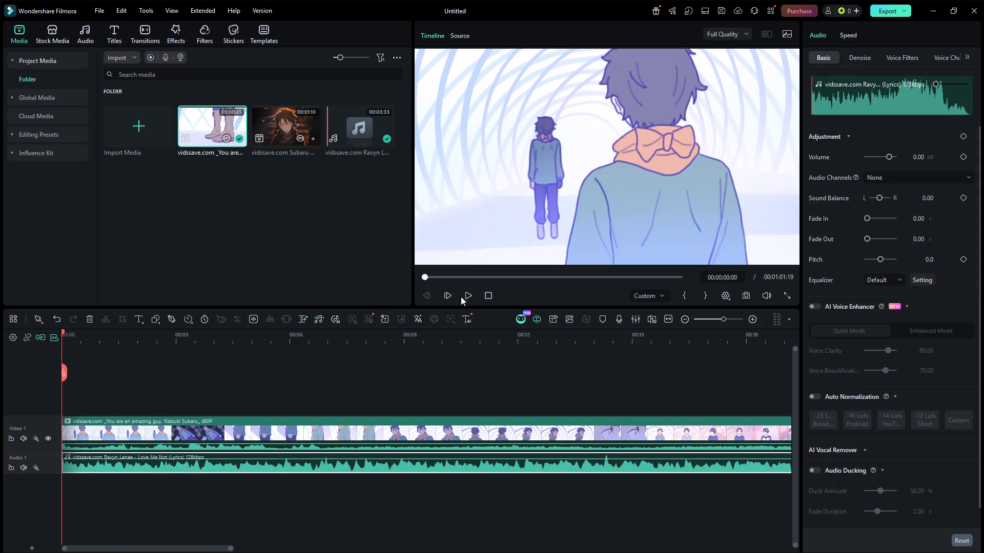
click(471, 300)
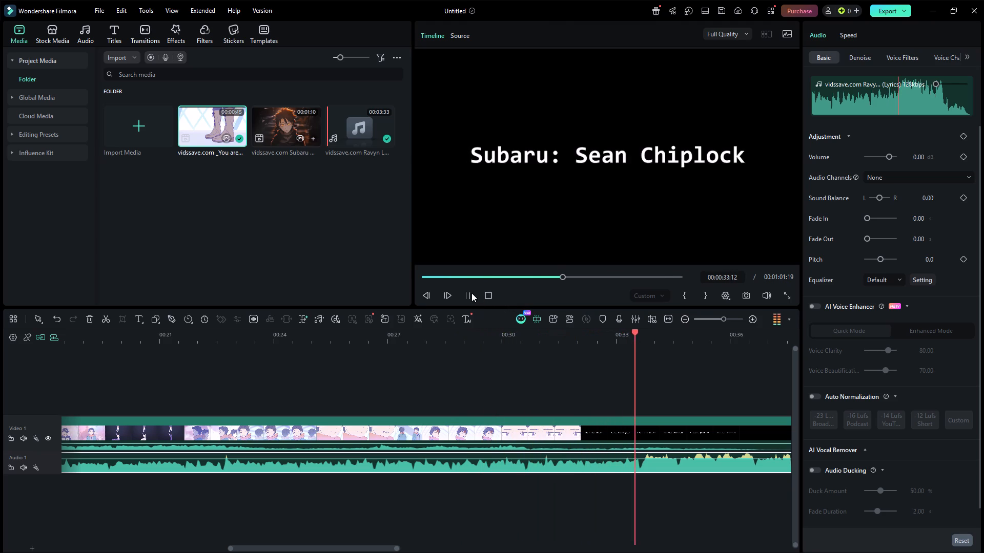
click(470, 293)
Split the Subaru video on Video 1 at 00:00:31:22, near the start of the closing credits, keeping the audio unsplit.
drag(640, 330, 596, 335)
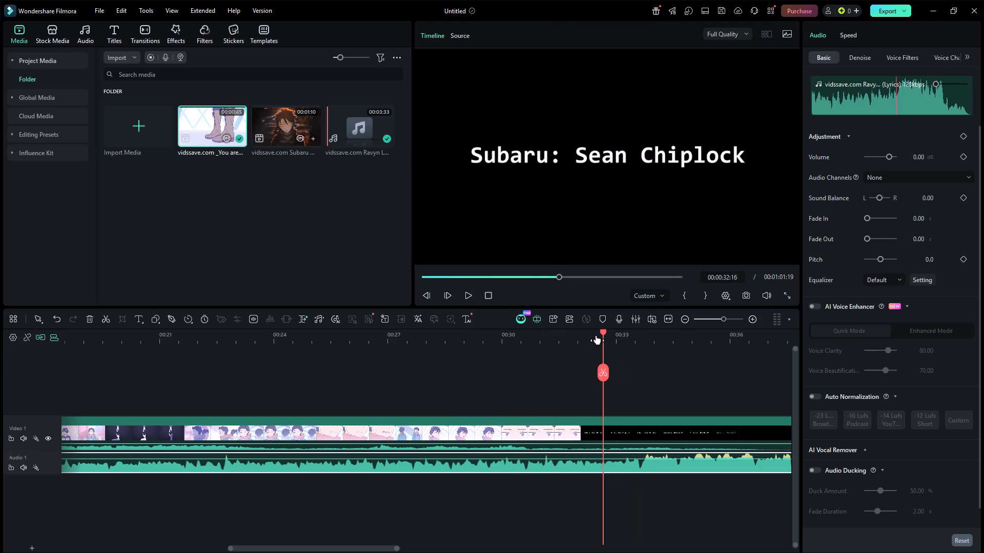
drag(596, 335, 575, 336)
click(574, 369)
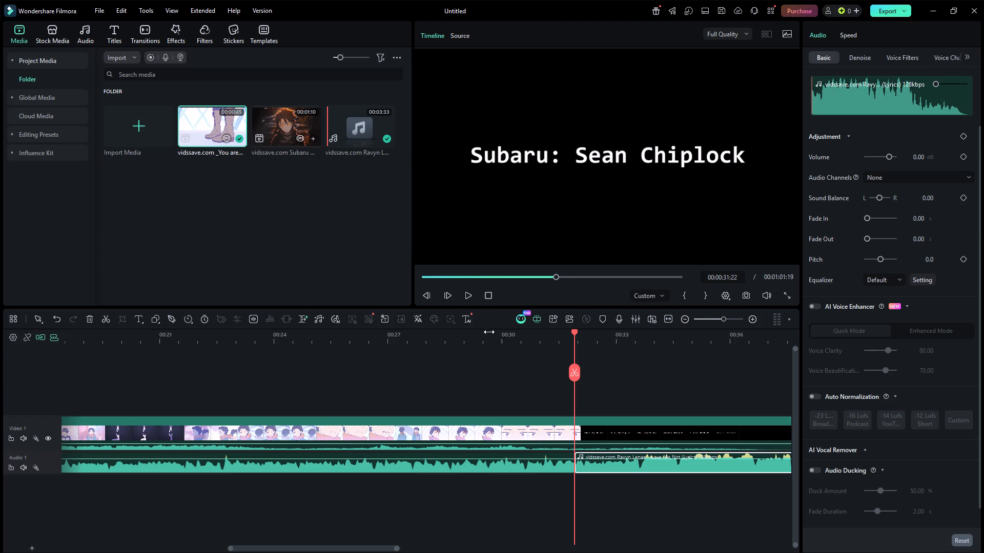
click(60, 323)
click(562, 430)
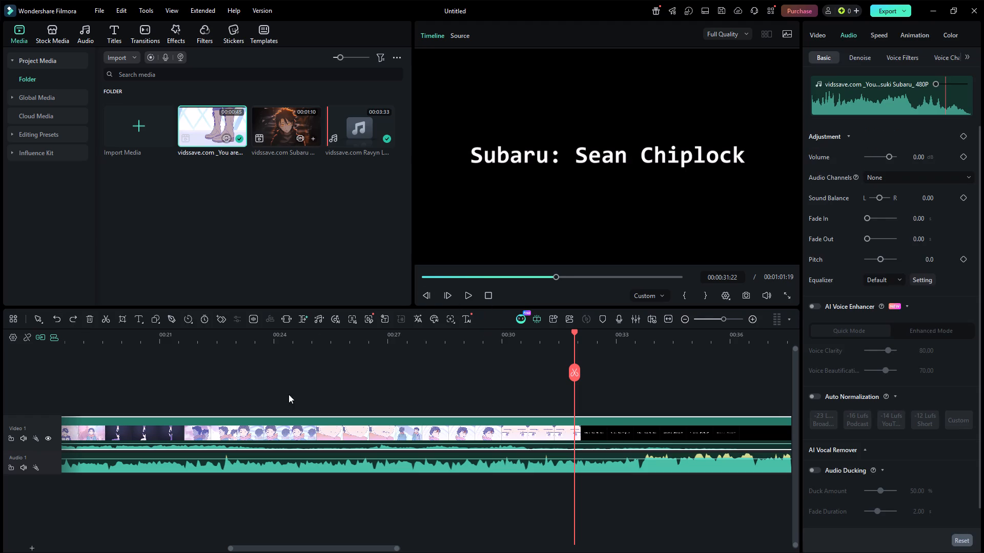
click(576, 371)
Delete the closing credits segment of the Subaru video after the split.
right_click(617, 427)
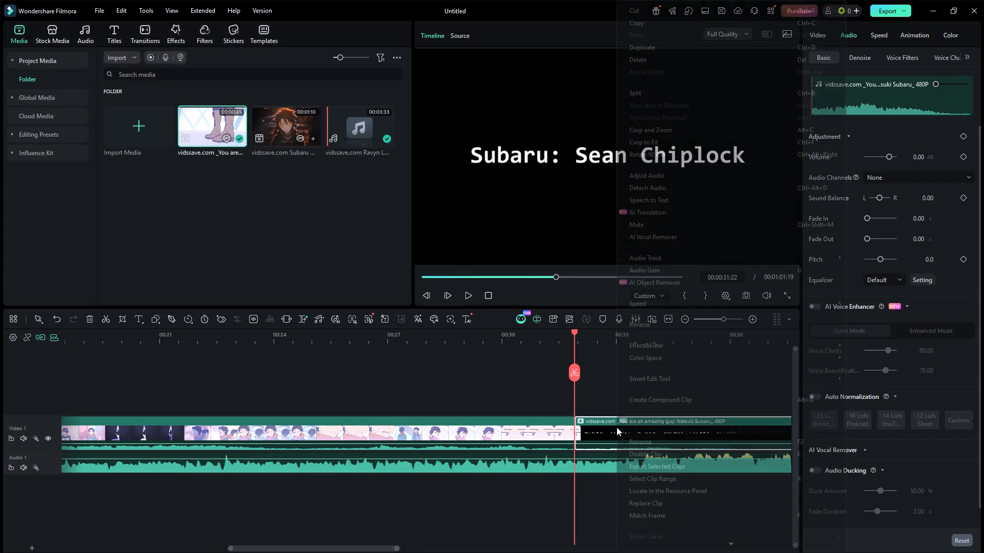
click(652, 60)
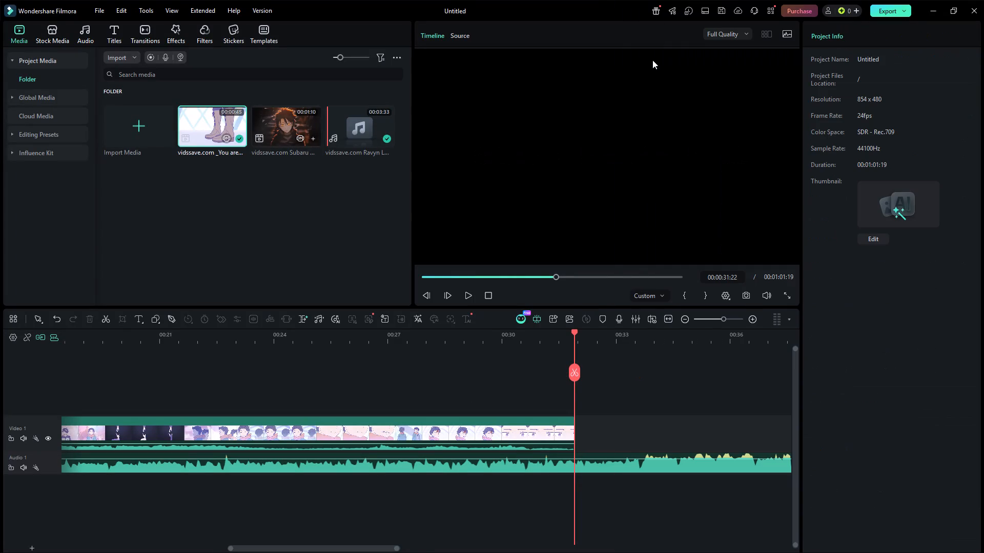
Split the remaining Subaru video at 00:00:29:17, within the close-up of the eyes.
drag(577, 343, 501, 354)
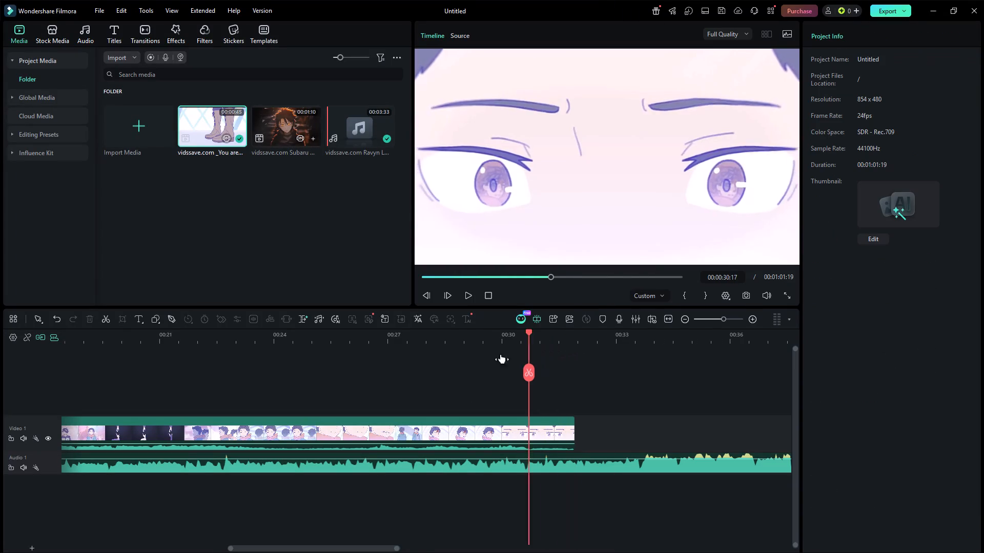
drag(501, 354, 526, 354)
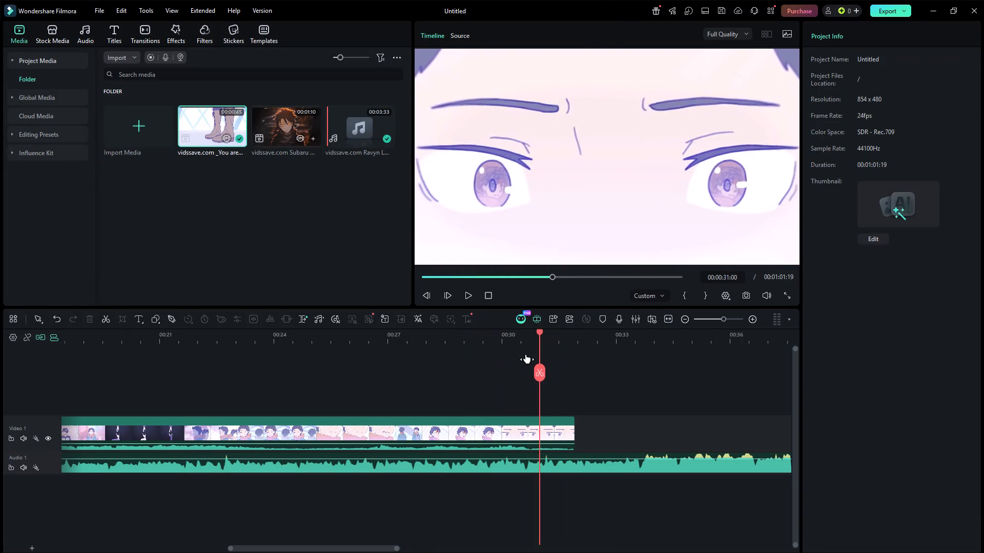
drag(526, 354, 491, 358)
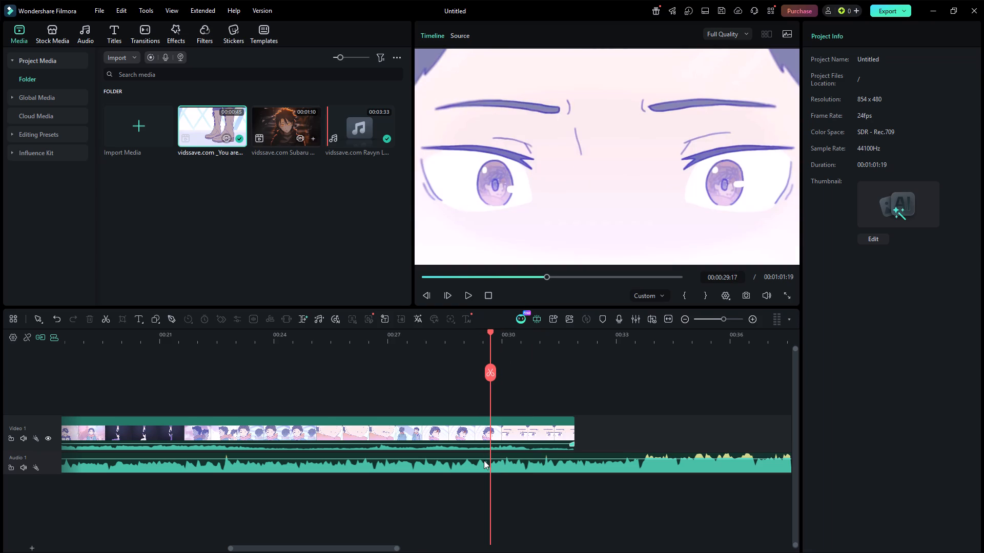
click(497, 438)
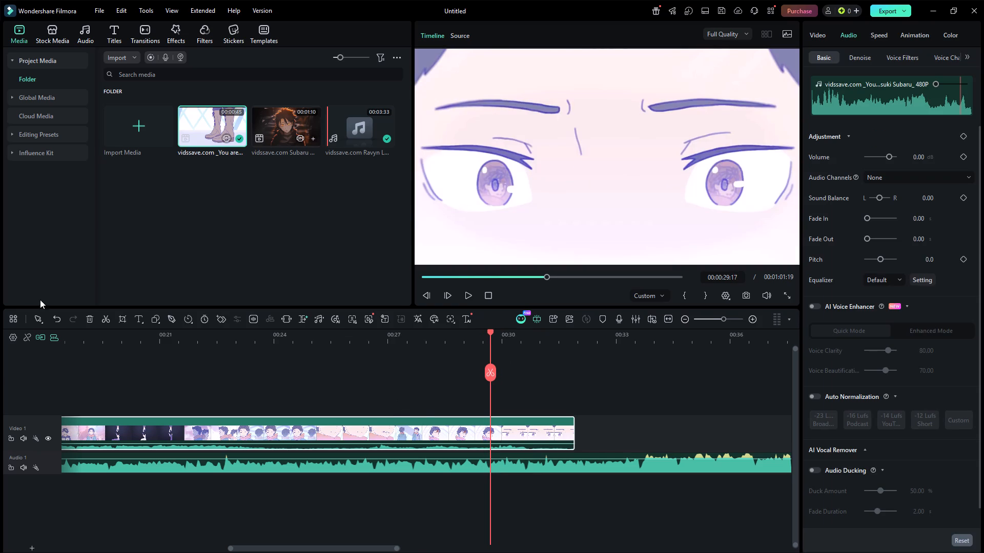
click(489, 371)
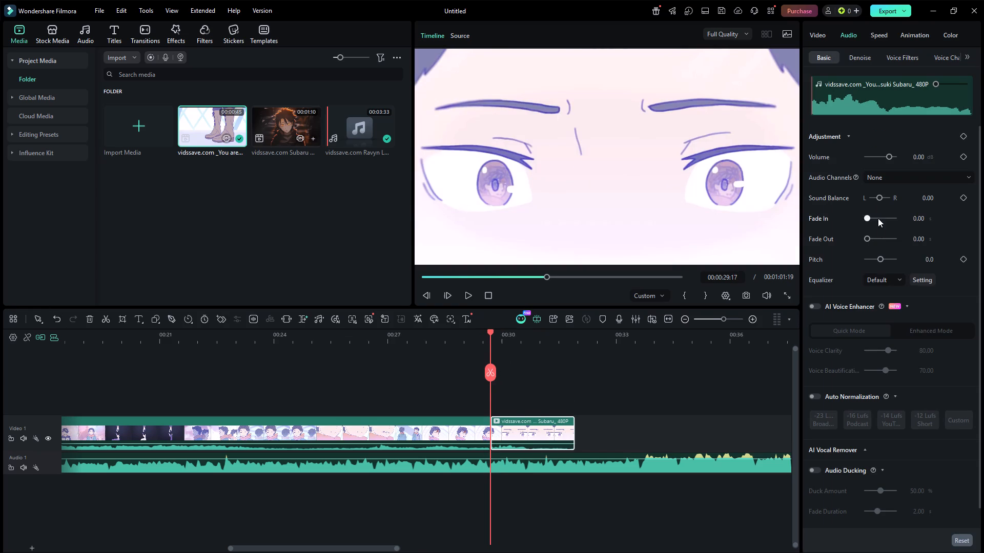
Slow the last Subaru segment, the close-up of the eyes, to a uniform speed of 0.38.
click(884, 36)
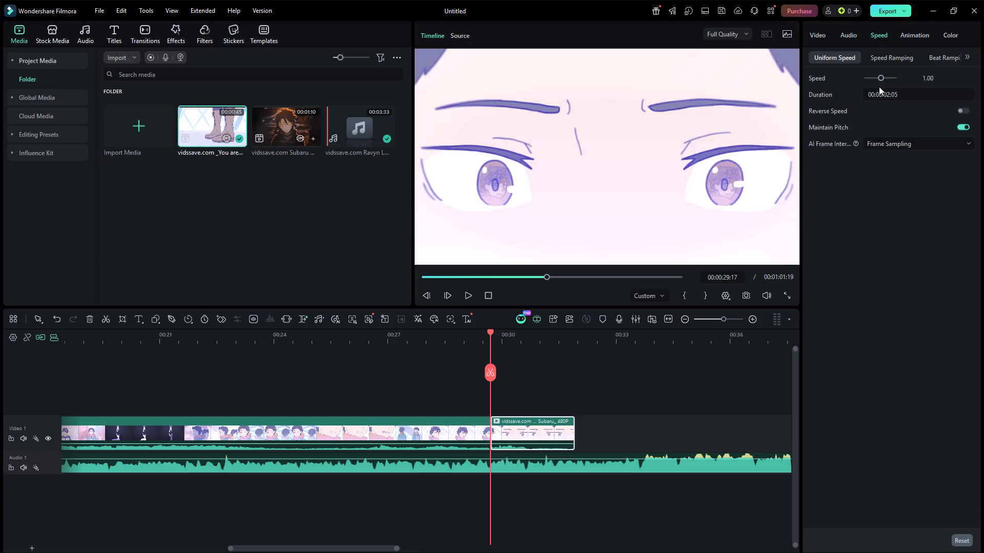
click(875, 78)
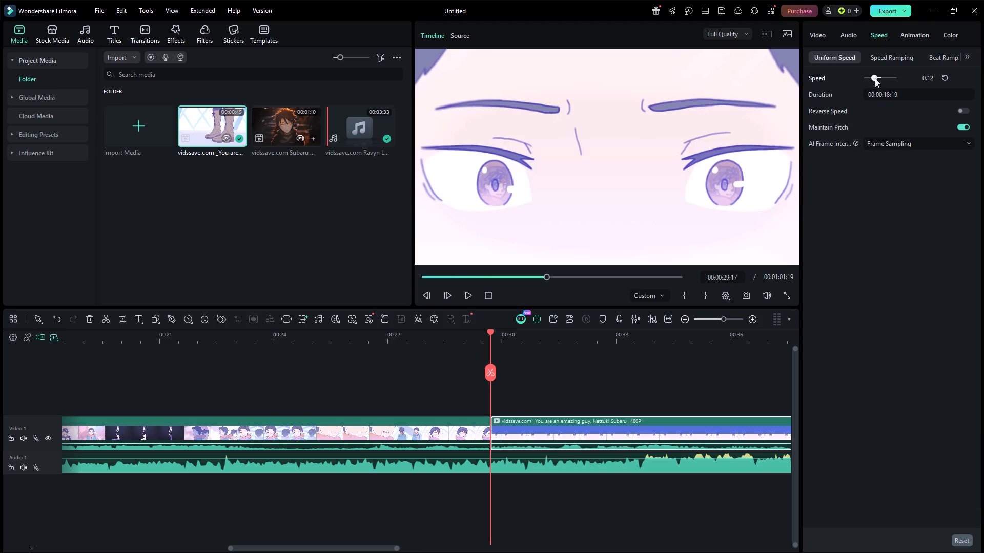
click(882, 76)
click(877, 77)
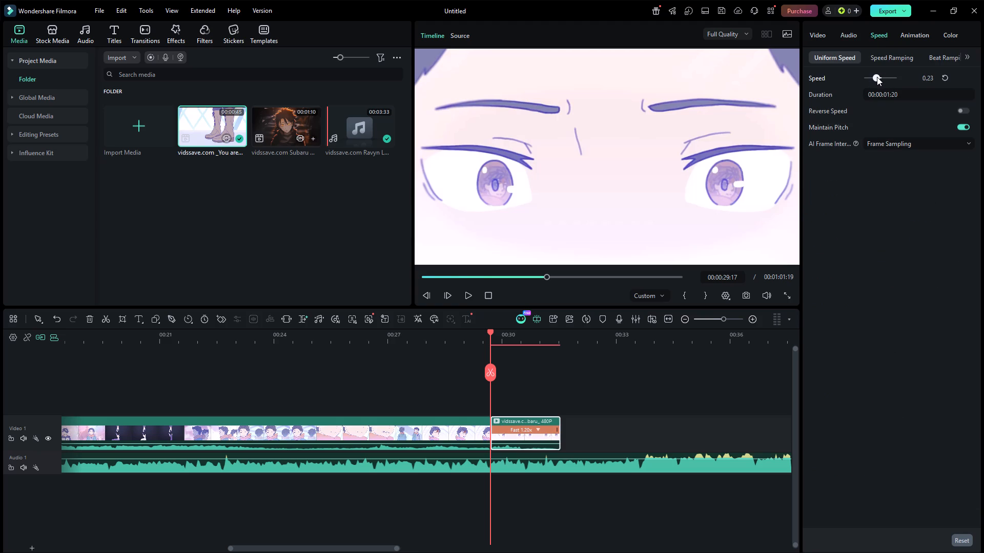
click(878, 77)
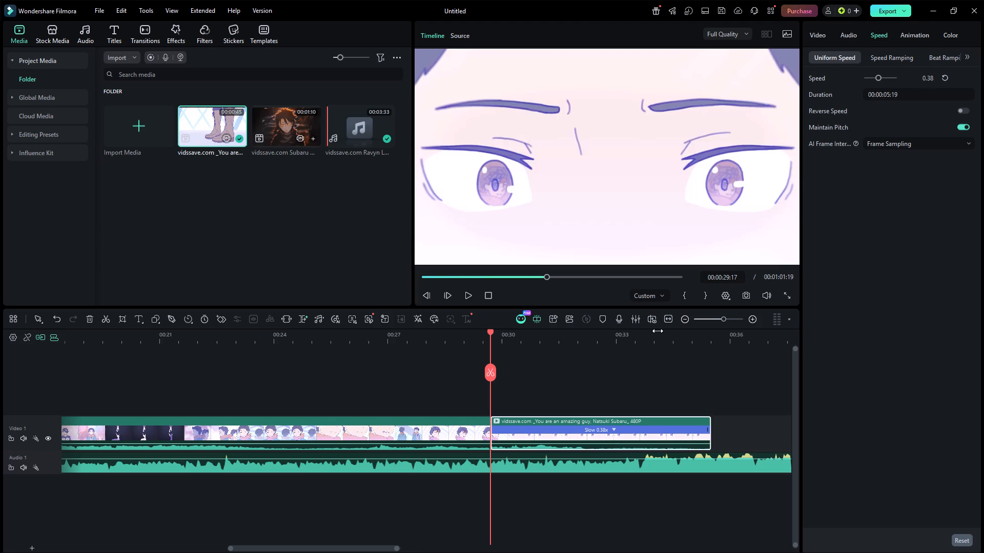
click(615, 362)
Play the edit from the timeline start into the slowed closing segment to check it against the music.
drag(528, 270, 516, 275)
drag(516, 275, 423, 275)
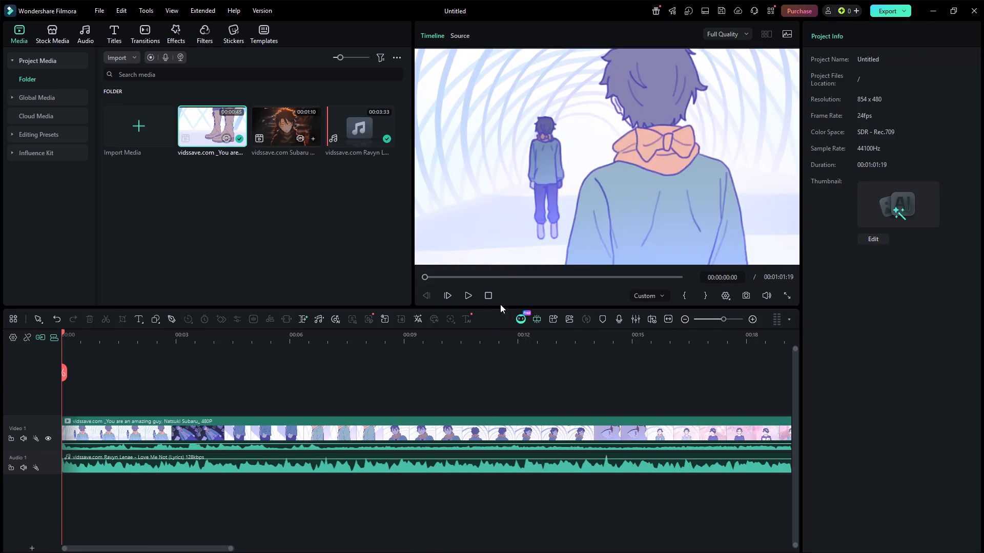
click(474, 300)
click(474, 300)
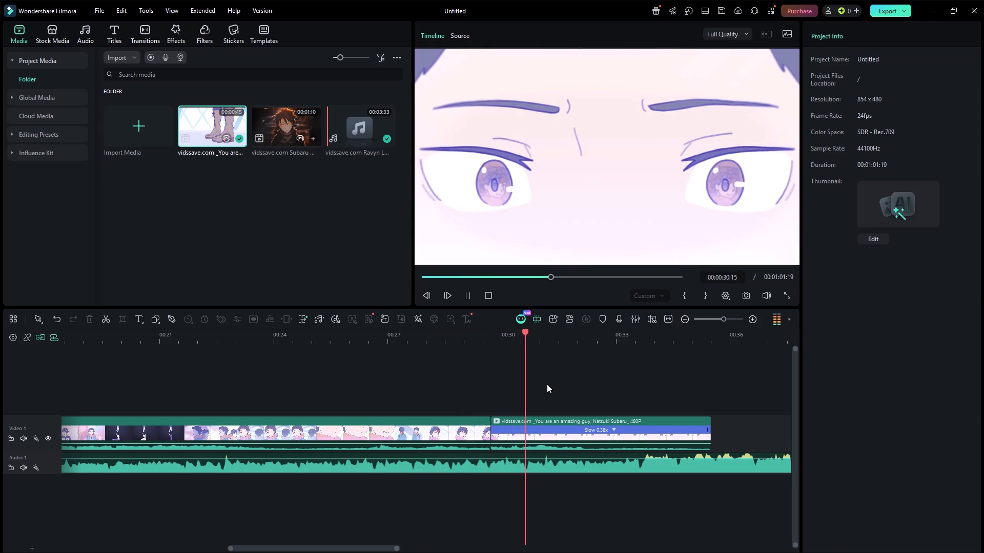
click(473, 300)
Copy the slowed eye close-up, paste it and place the copy on a new video track directly above the original.
click(557, 435)
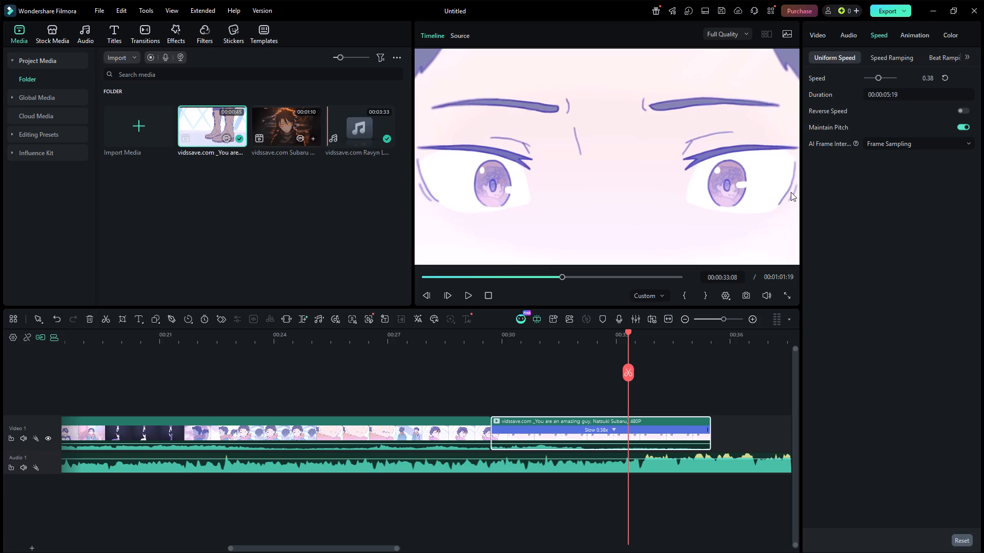
right_click(614, 441)
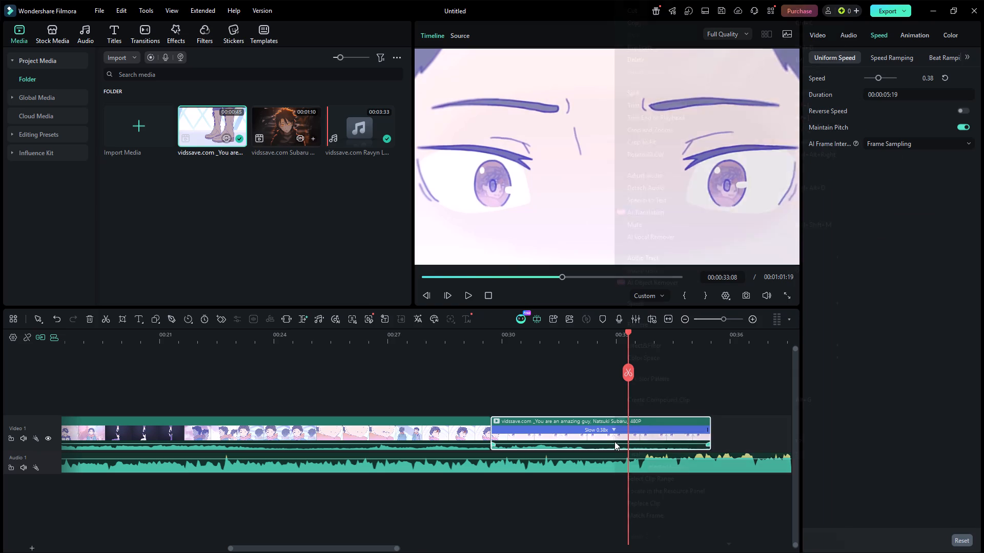
click(655, 19)
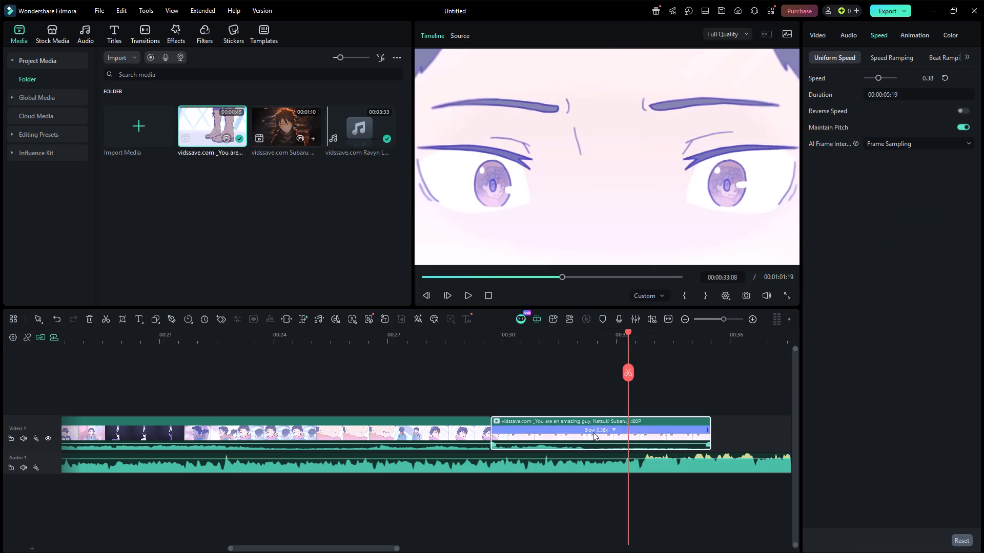
click(563, 401)
right_click(567, 441)
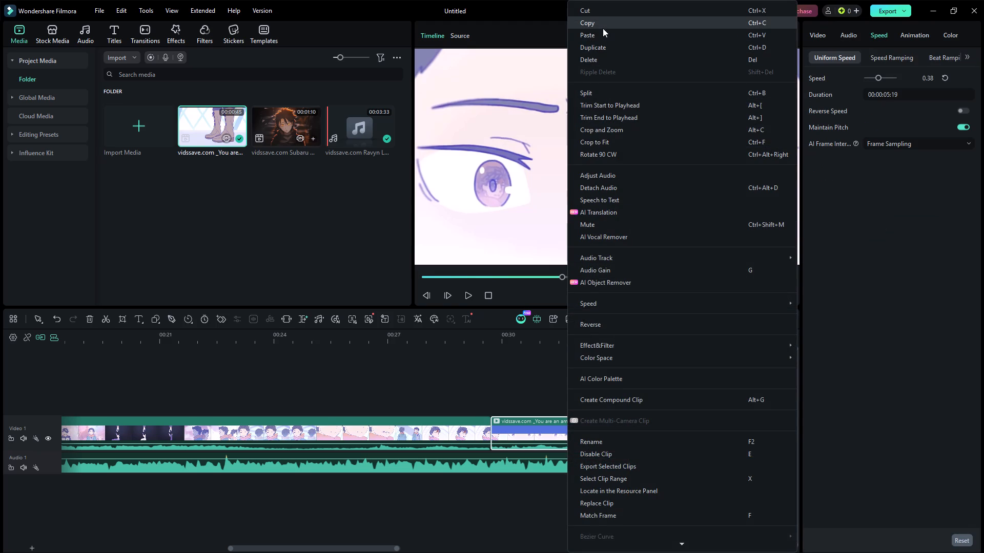
click(519, 389)
right_click(581, 384)
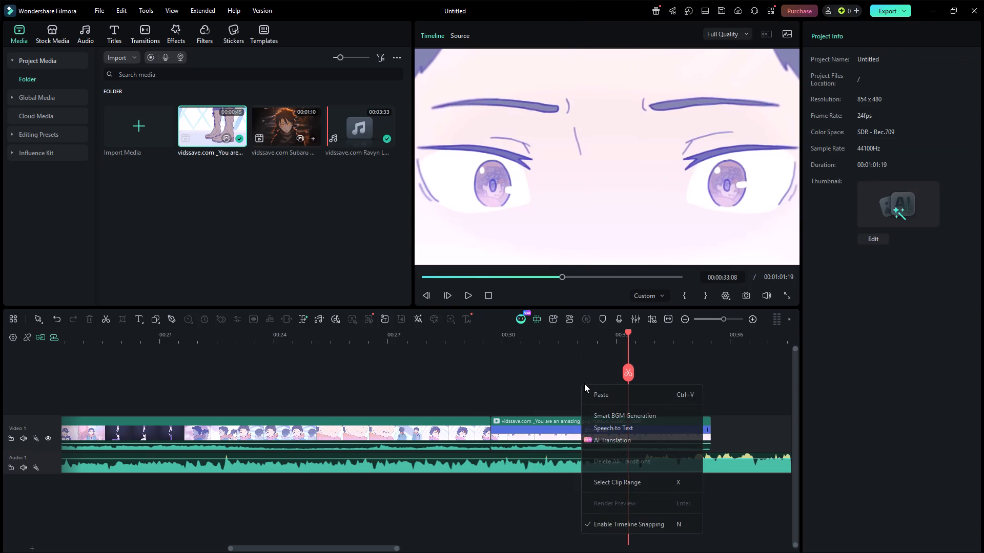
click(585, 389)
drag(608, 435, 559, 402)
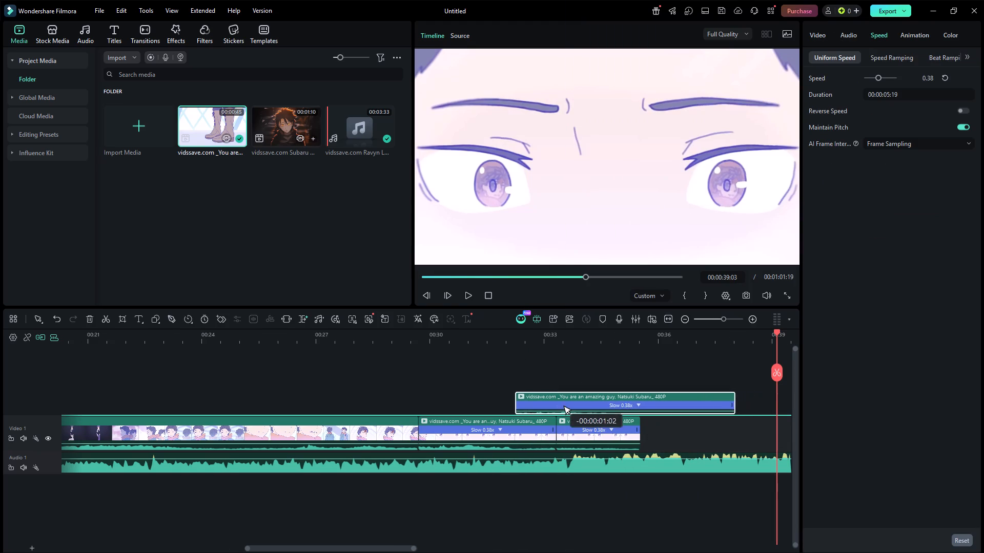
drag(559, 402, 472, 402)
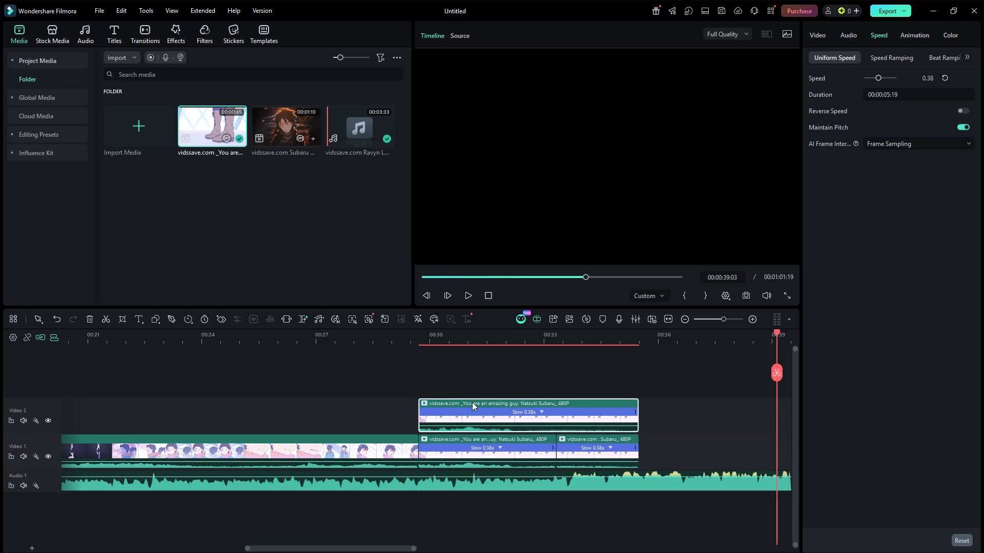
Silence both slowed eye close-up segments on Video 1 by lowering each segment's volume to minus infinity.
click(570, 437)
click(547, 444)
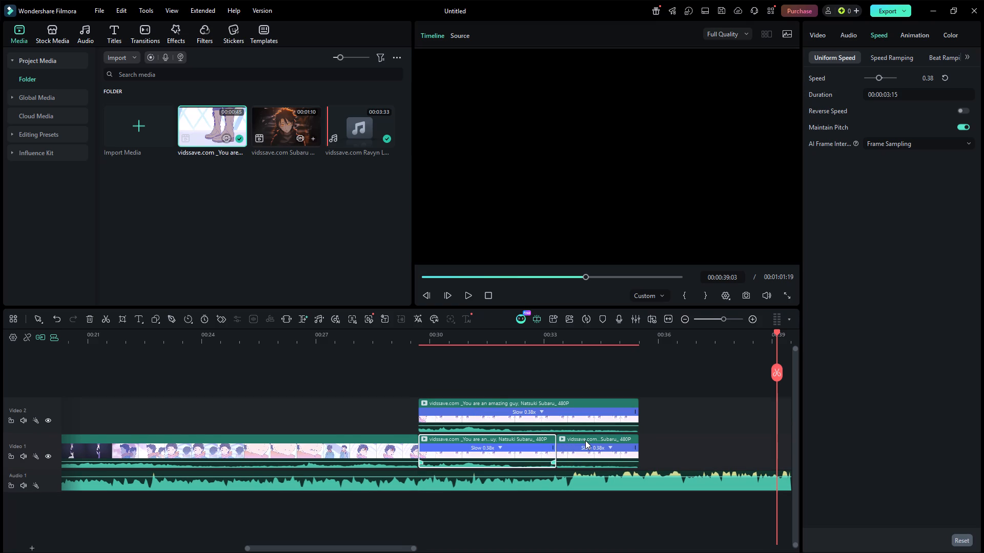
click(584, 442)
click(562, 414)
click(536, 469)
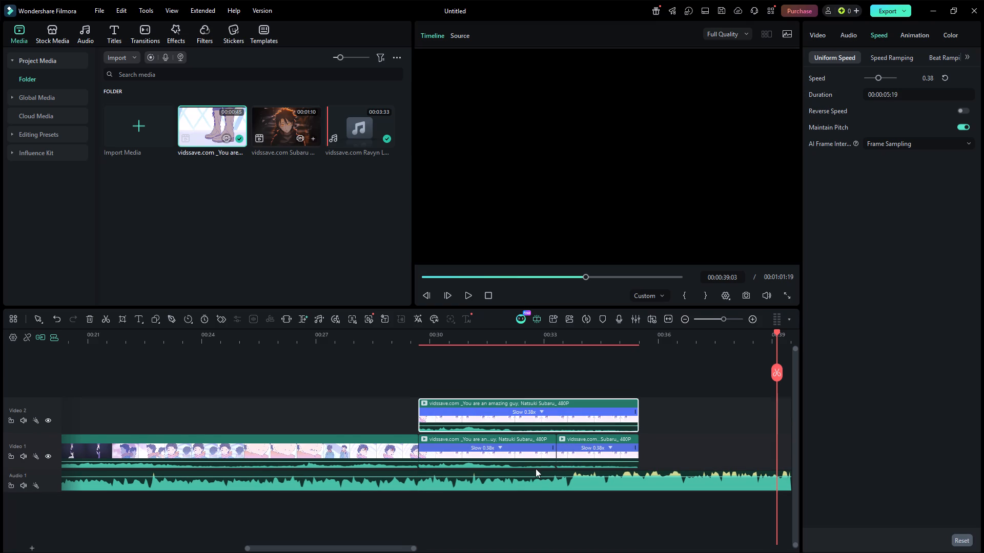
click(535, 459)
click(852, 45)
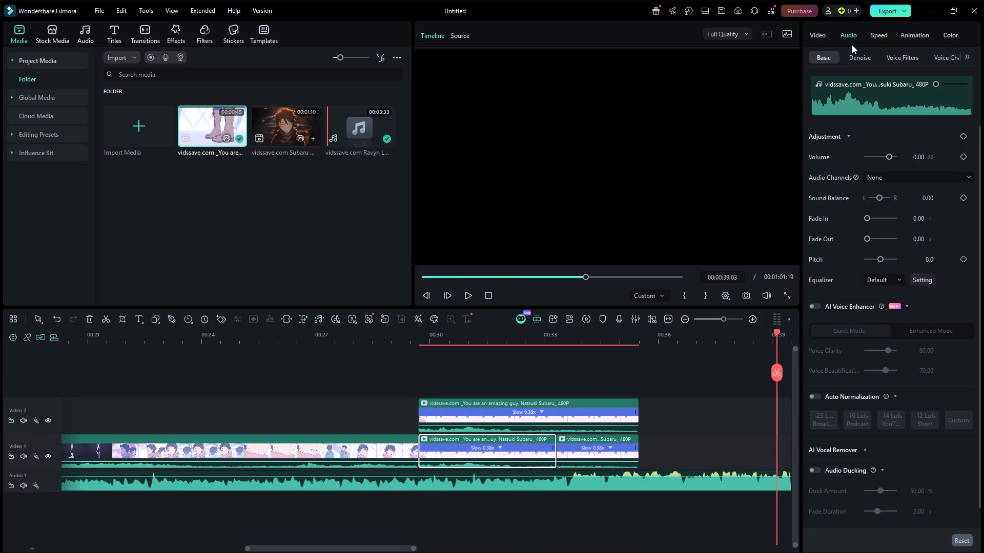
drag(874, 153, 852, 153)
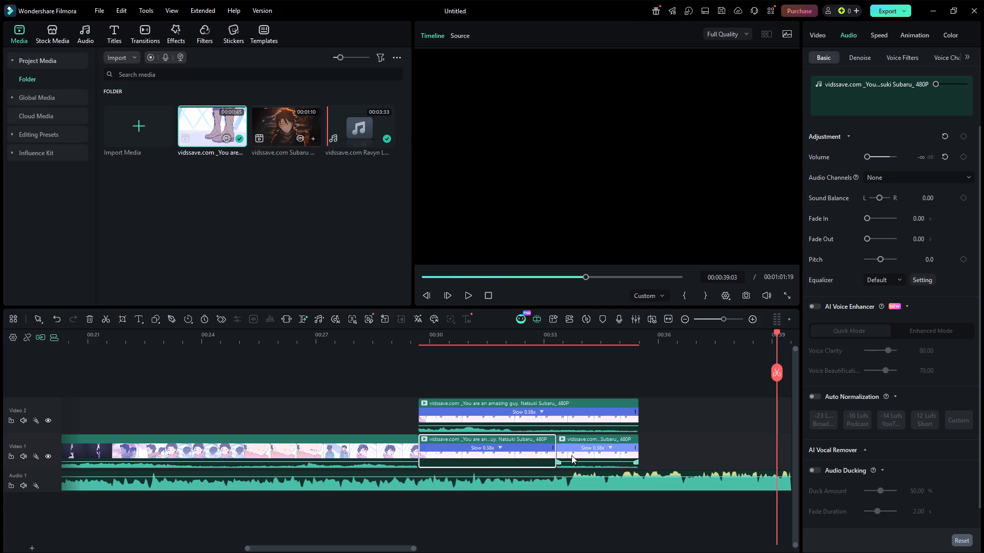
click(571, 458)
drag(876, 157, 827, 153)
Play into the doubled close-up and reset the uniform speed of its Video 2 copy to 1.00.
click(347, 334)
click(468, 297)
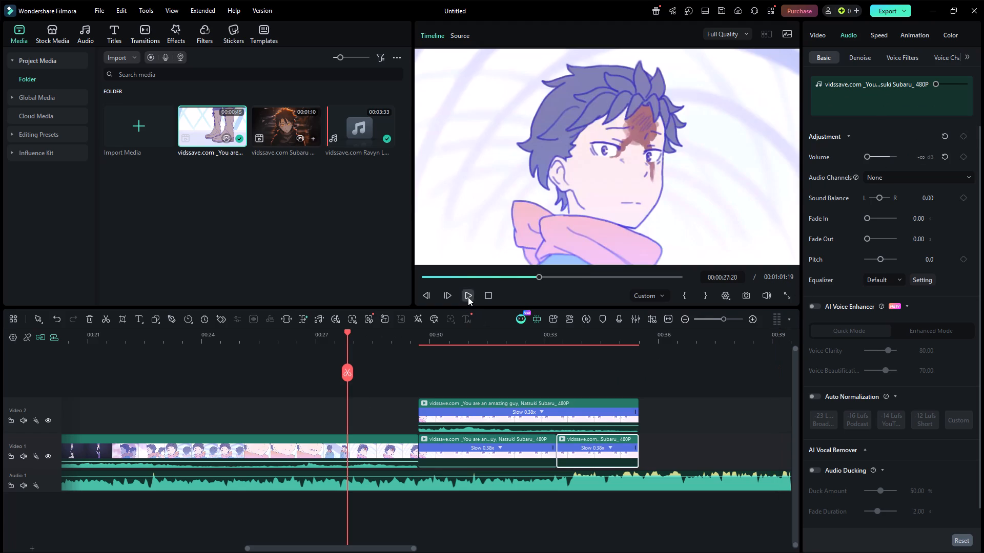
click(485, 419)
click(870, 41)
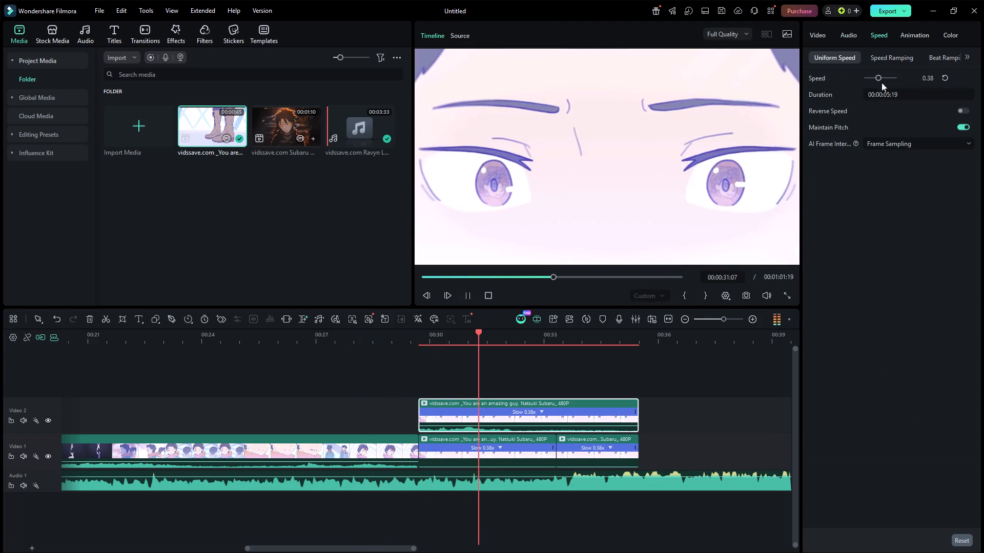
click(948, 78)
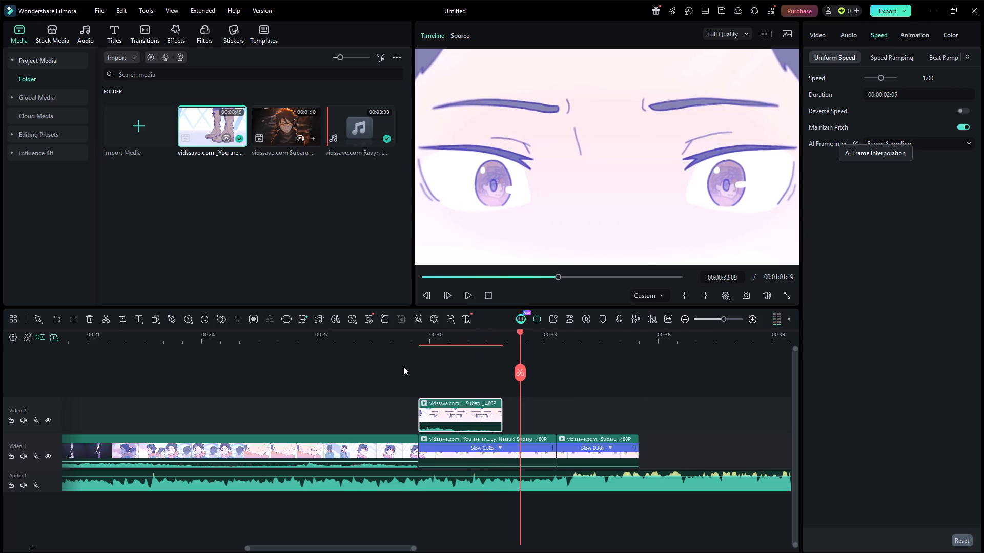
Play the edit from 00:00:29:02 through the eye close-up to check its timing against the music.
click(377, 395)
click(546, 272)
click(545, 275)
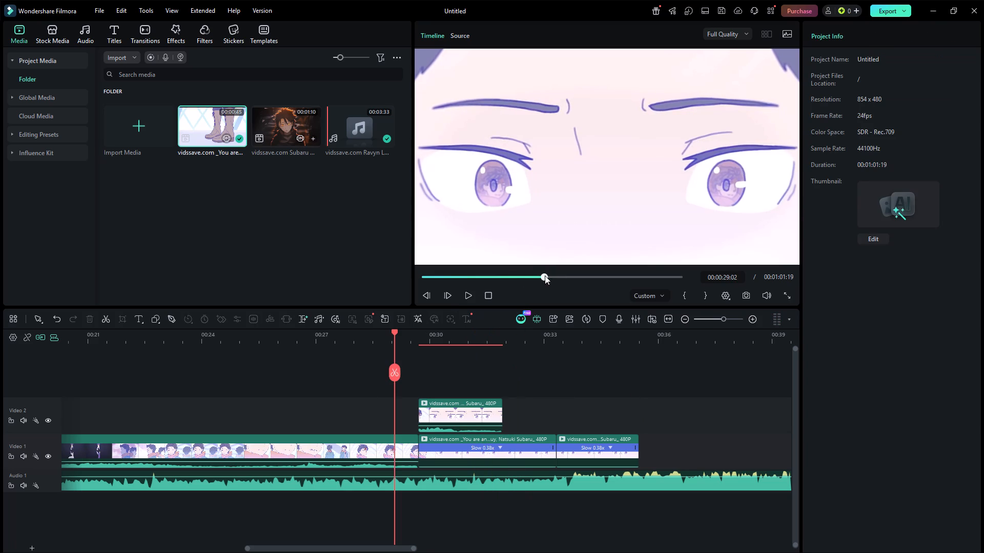
click(468, 297)
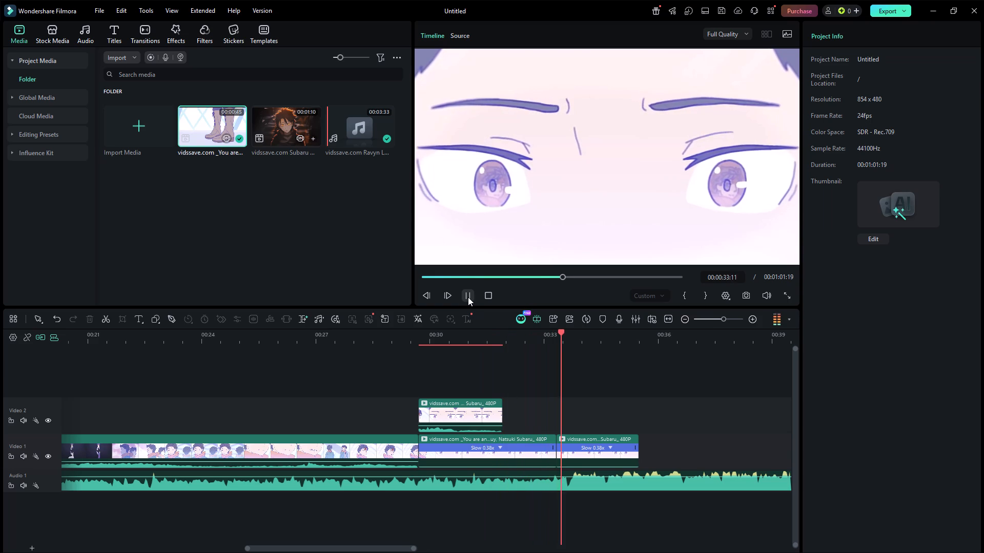
click(470, 299)
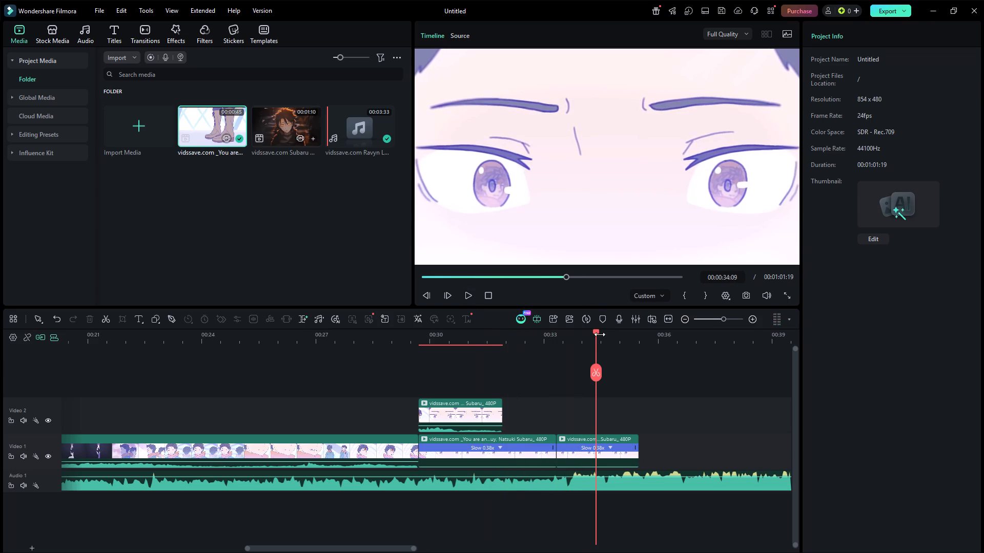
Split the last slowed close-up segment on Video 1 at 00:00:33:15 and delete the part after the split.
drag(595, 336, 550, 337)
click(467, 295)
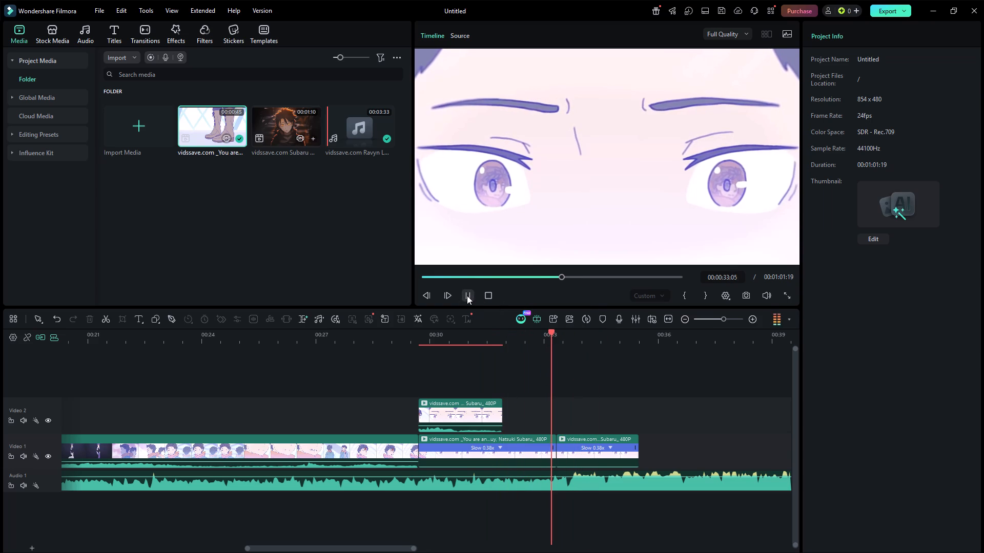
click(467, 295)
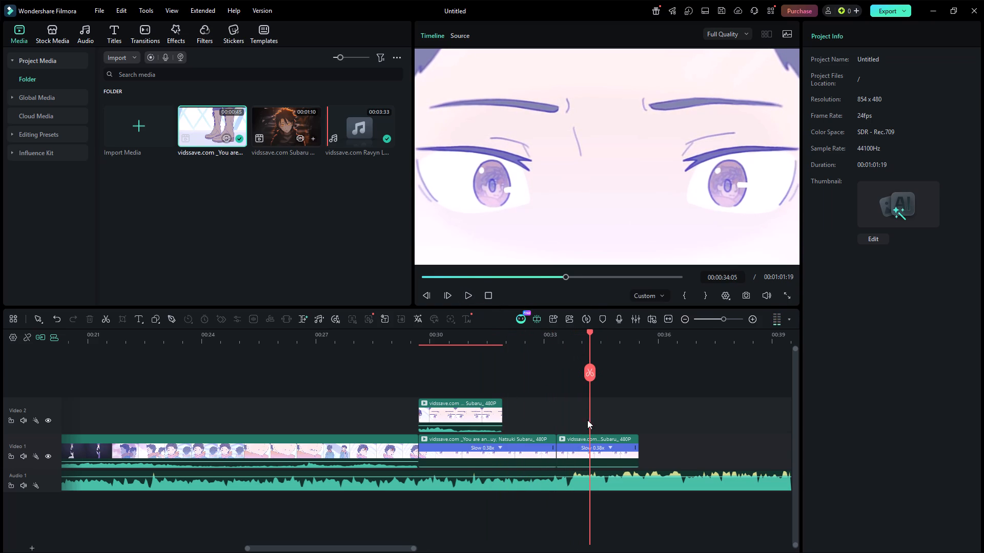
click(572, 460)
drag(588, 337, 578, 341)
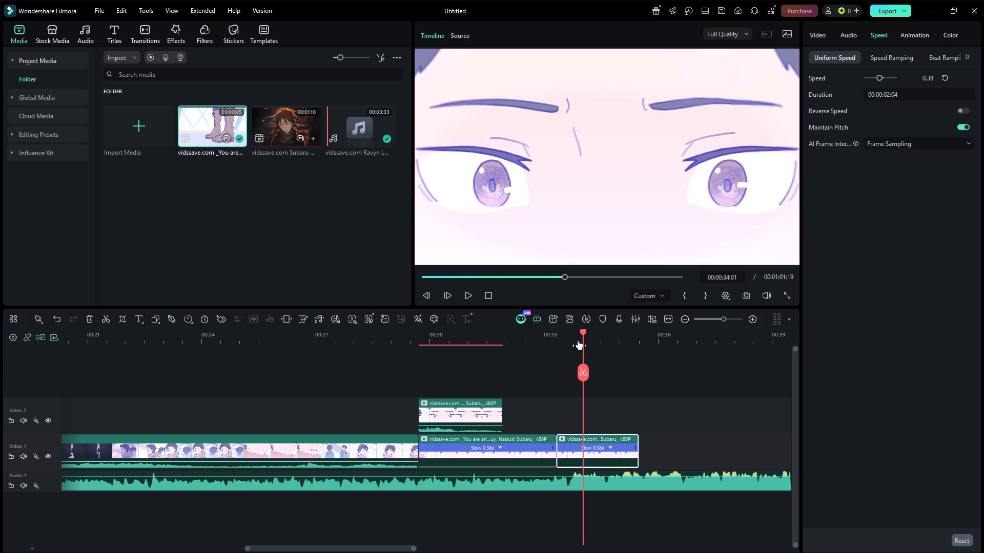
drag(578, 341, 526, 341)
click(471, 293)
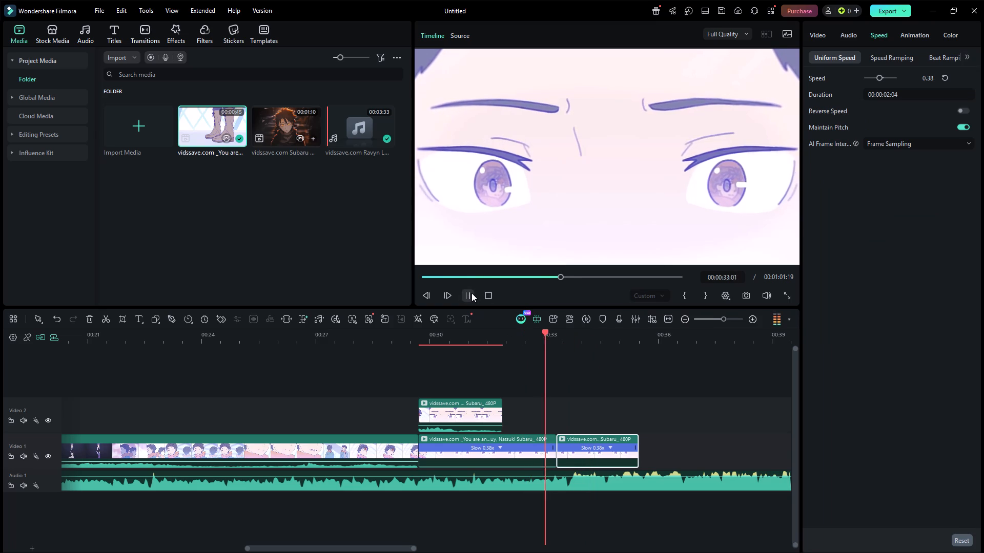
click(471, 293)
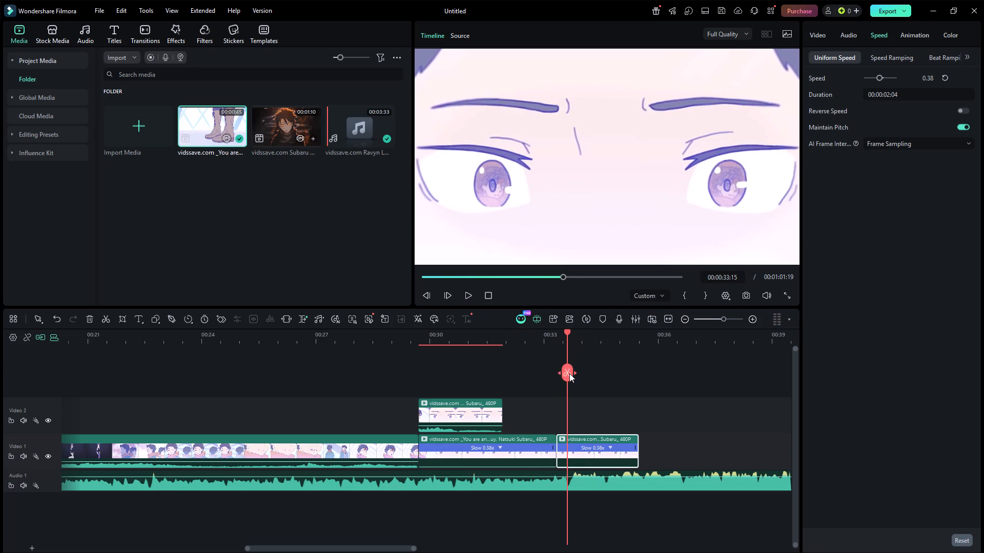
click(569, 373)
right_click(586, 454)
click(592, 54)
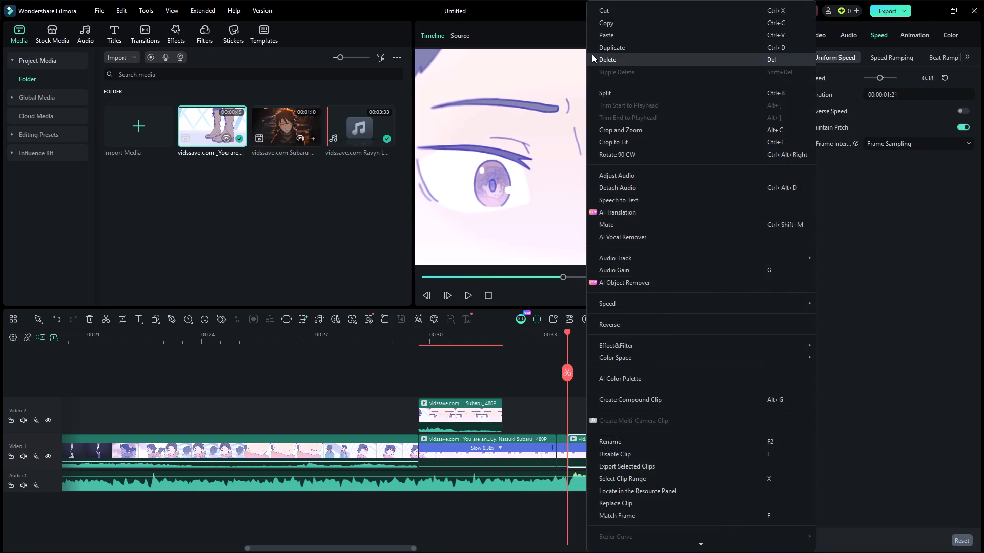
Play the edit from 00:00:26:09 past the trimmed end of the close-up to check the new ending.
drag(566, 343, 291, 353)
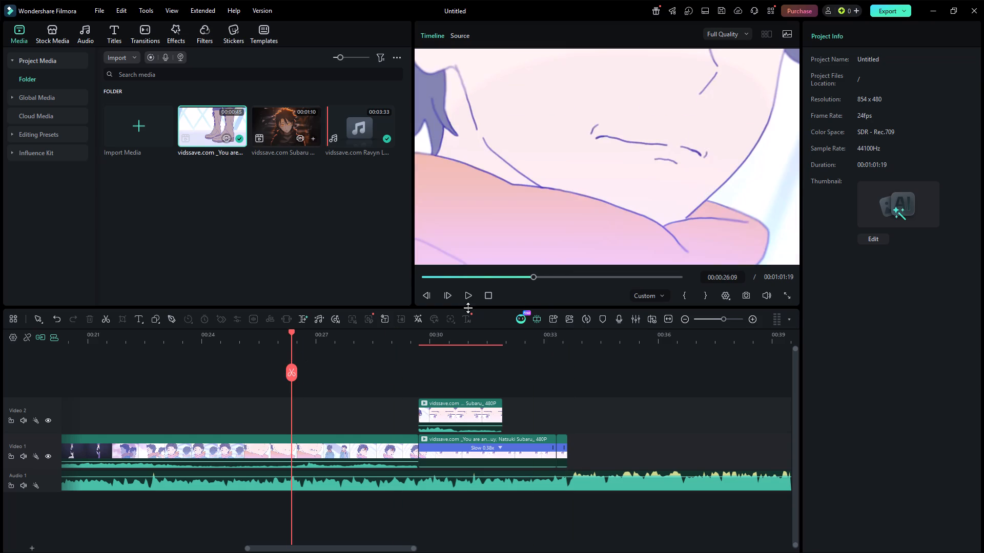
click(469, 303)
click(478, 297)
click(466, 295)
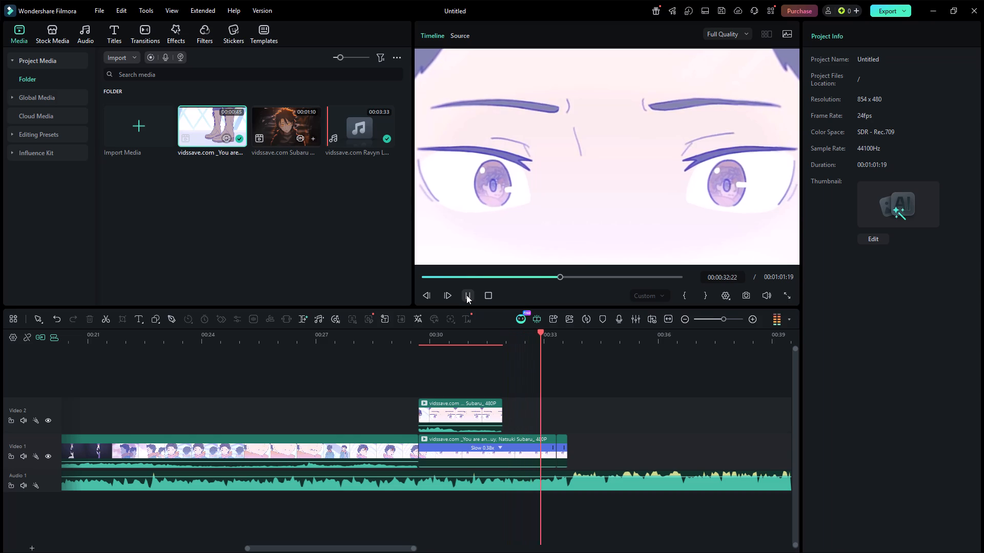
click(466, 295)
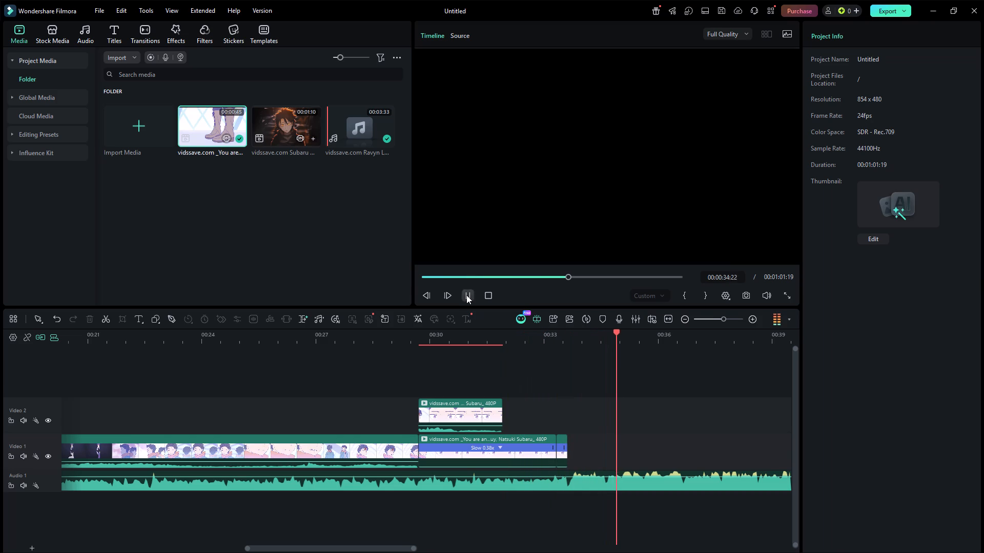
Add a basic text title on Video 2 starting at 00:00:06:05.
drag(618, 340, 63, 342)
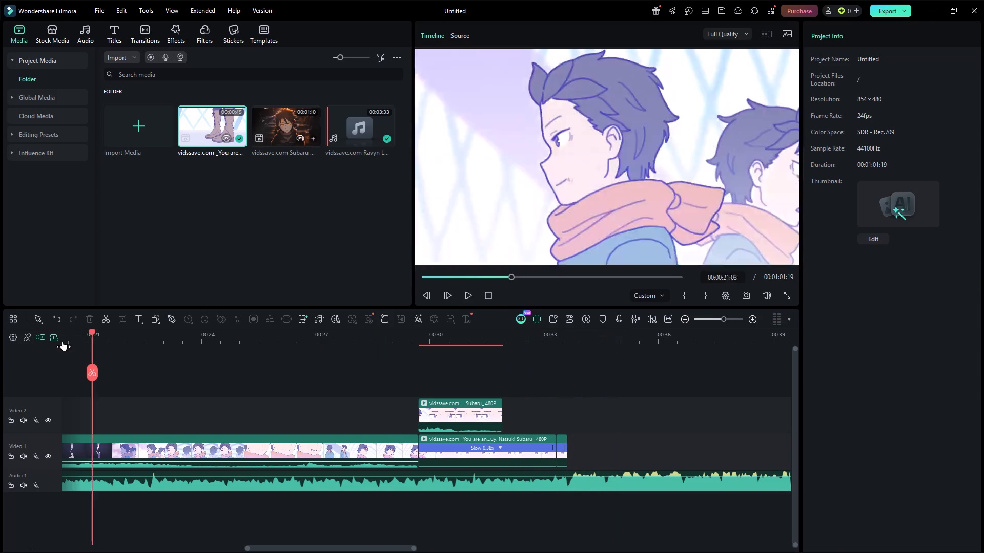
drag(63, 342, 0, 351)
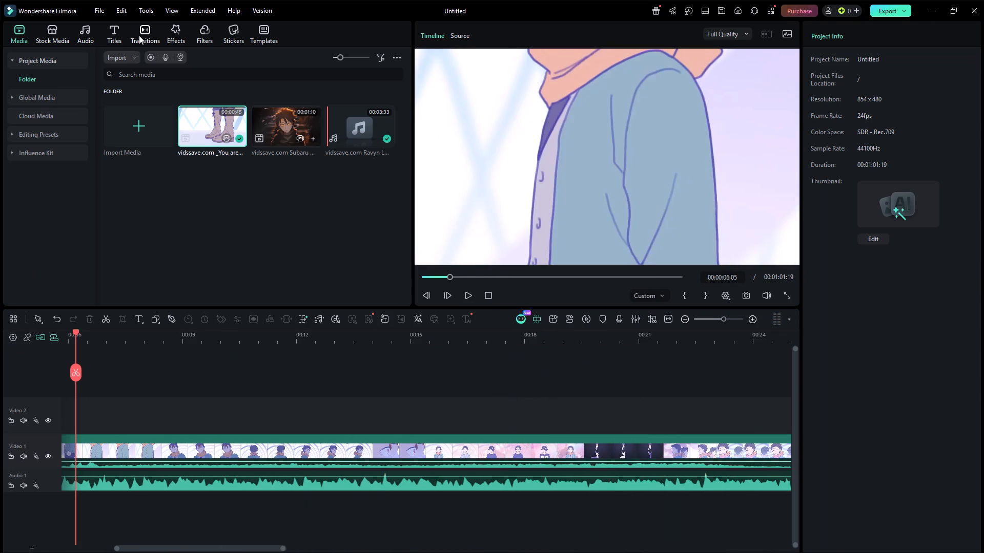
click(176, 25)
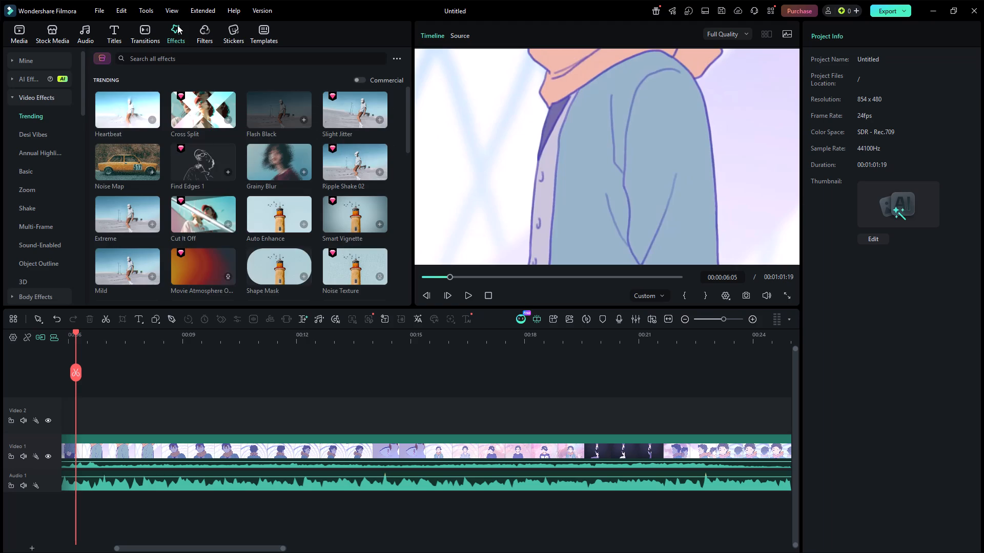
click(124, 39)
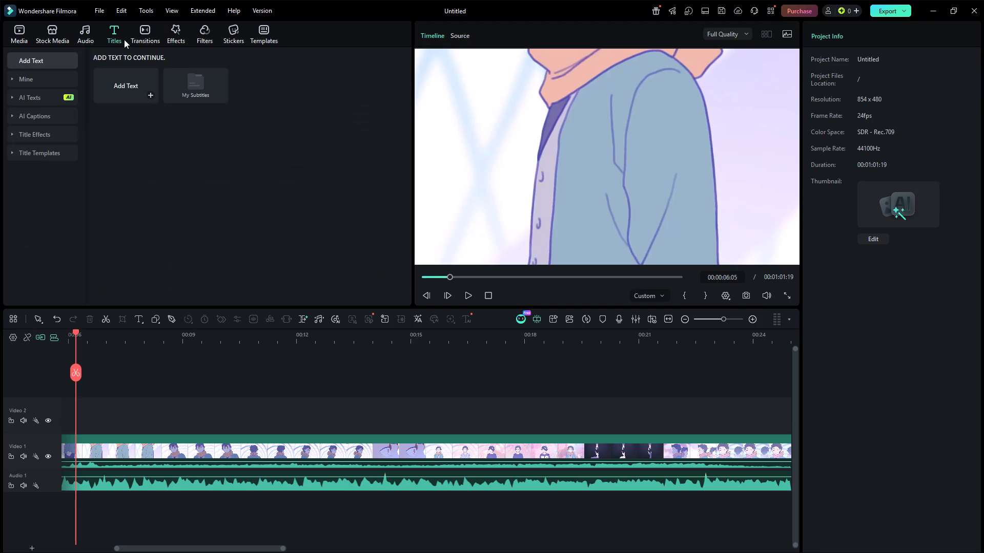
click(139, 94)
click(148, 94)
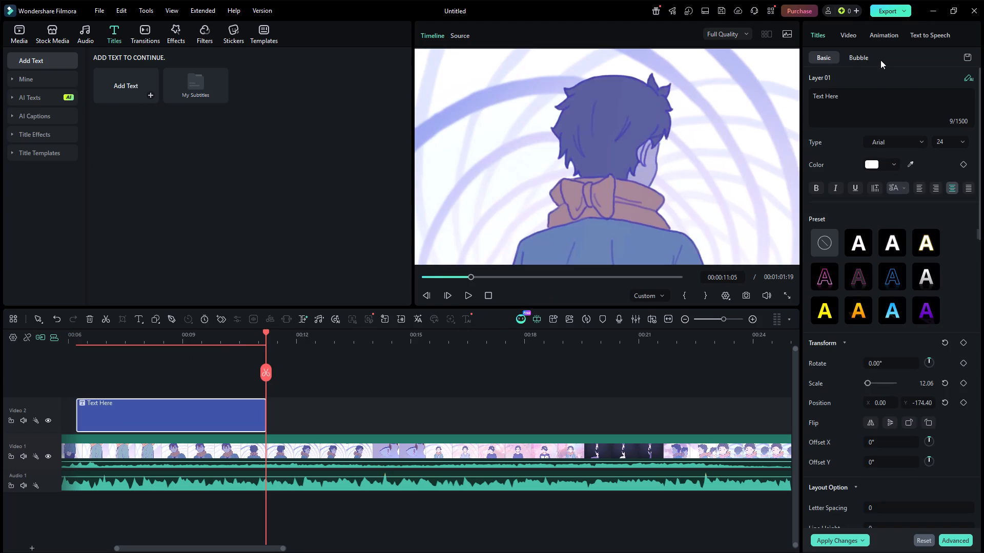
Clear all the placeholder text from the new title on Video 2.
click(850, 98)
key(BackSpace)
key(BackSpace)
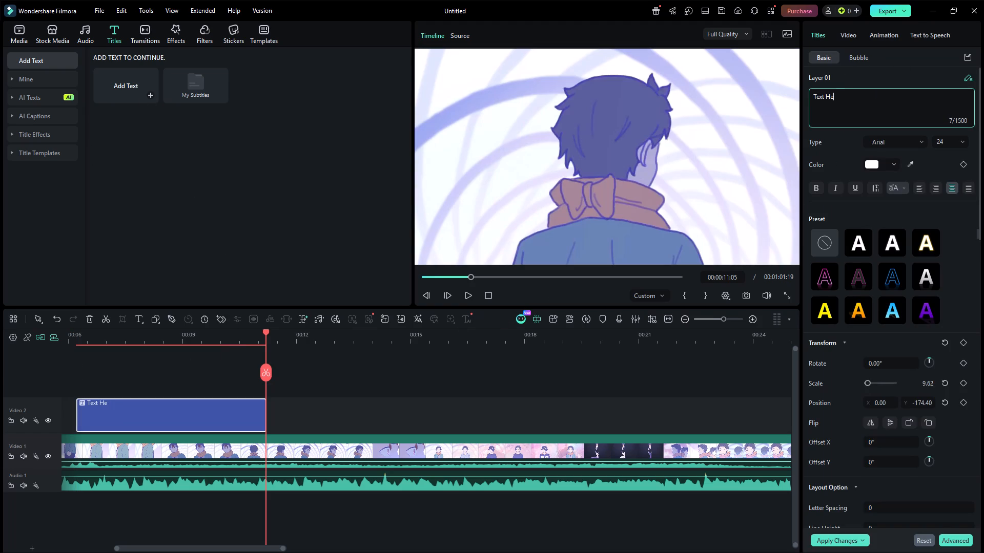
key(BackSpace)
key(BackSpace)
key(BackSpace)
key(BackSpace)
key(BackSpace)
key(BackSpace)
key(BackSpace)
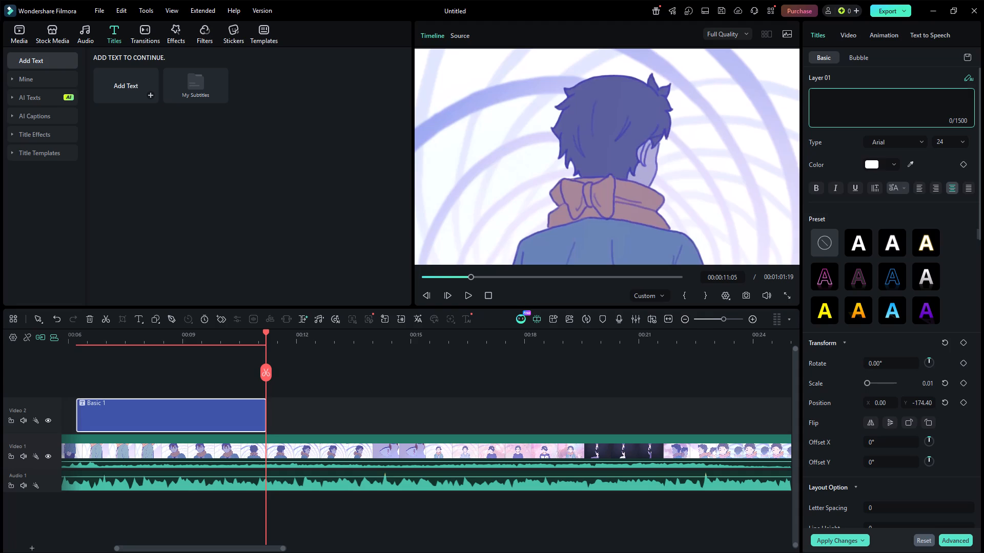
click(458, 409)
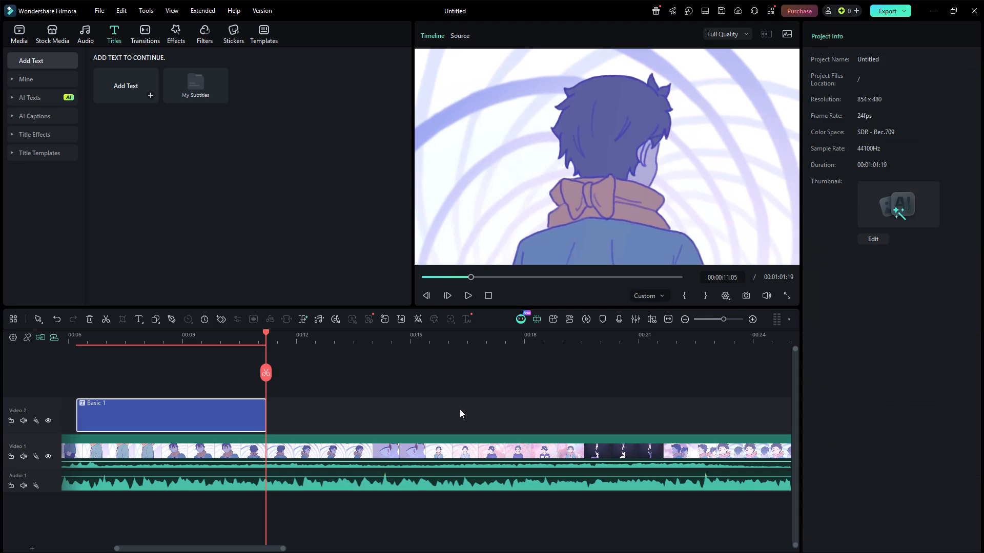
Play the edit from the beginning to about 00:00:04:18 to review the opening against the audio.
drag(263, 335, 0, 397)
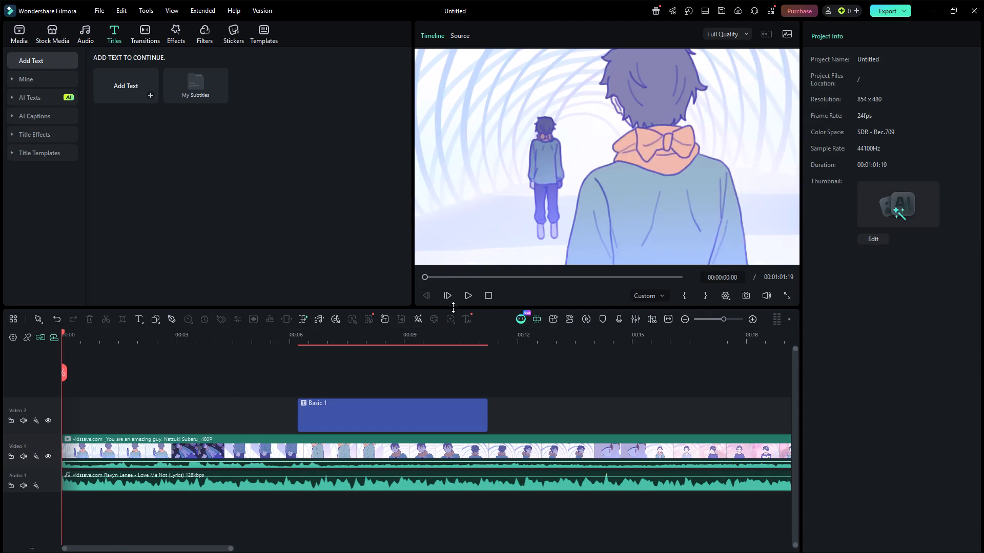
click(461, 300)
click(471, 294)
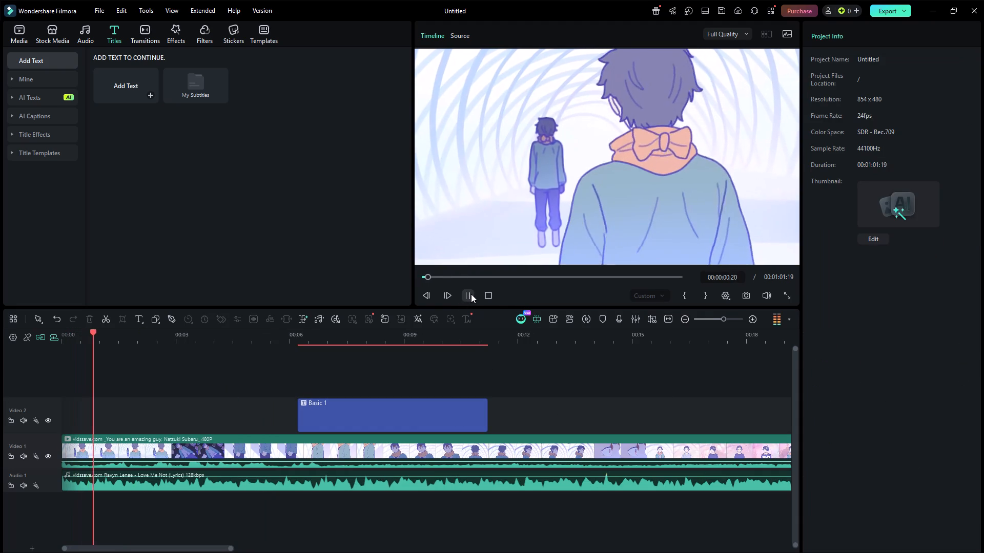
click(471, 294)
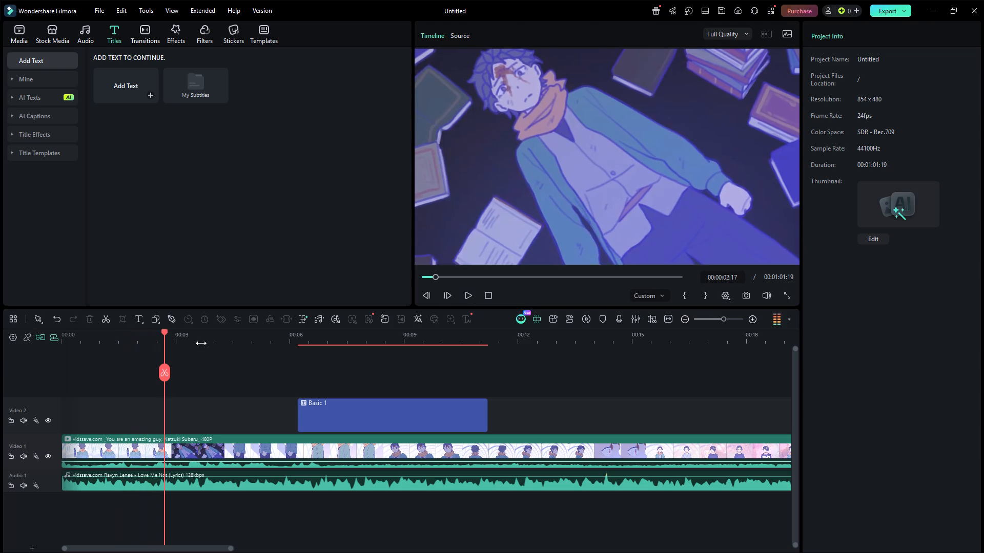
drag(165, 335, 35, 336)
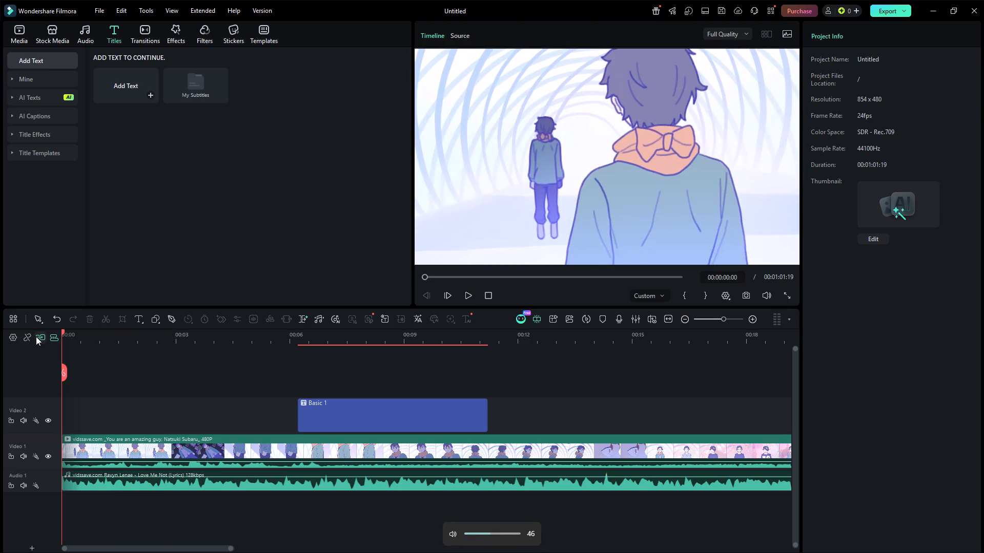
click(474, 295)
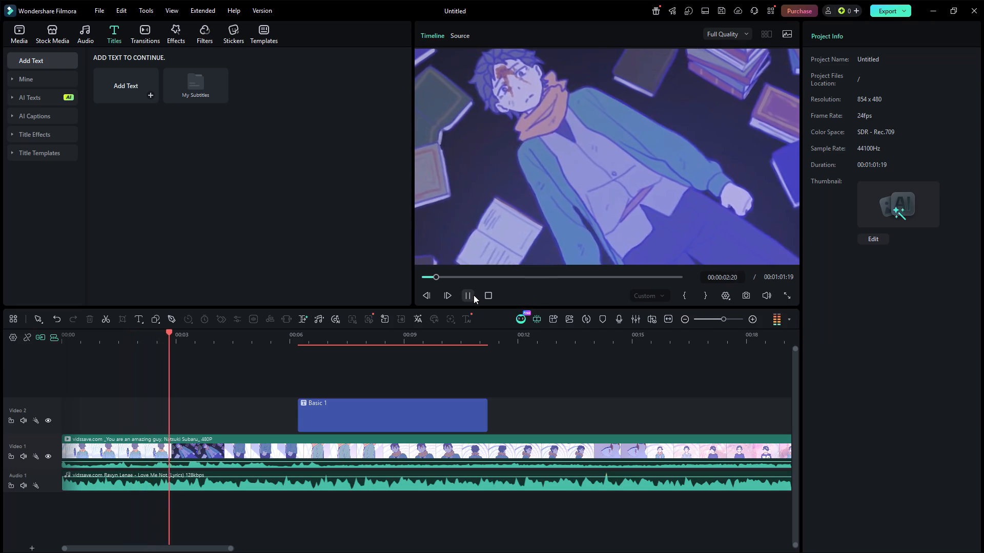
drag(436, 274, 407, 273)
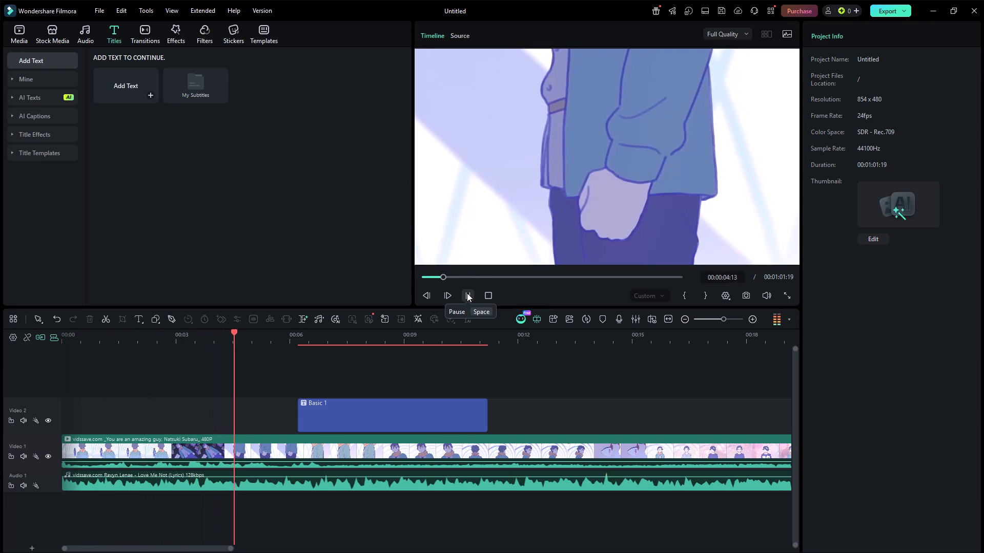
click(467, 293)
Enter "NATSUKI SUBAUR.." as the text of the title on Video 2.
click(402, 419)
click(842, 109)
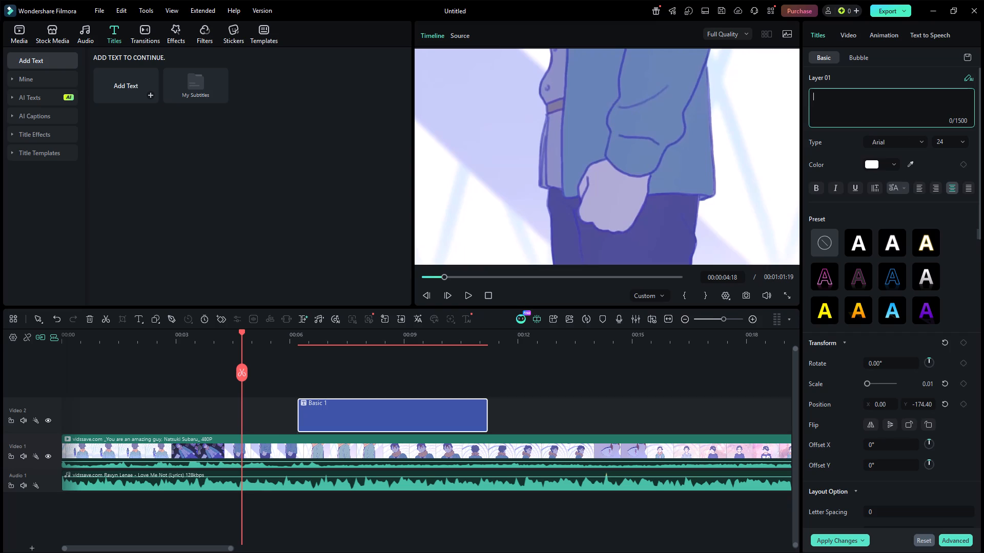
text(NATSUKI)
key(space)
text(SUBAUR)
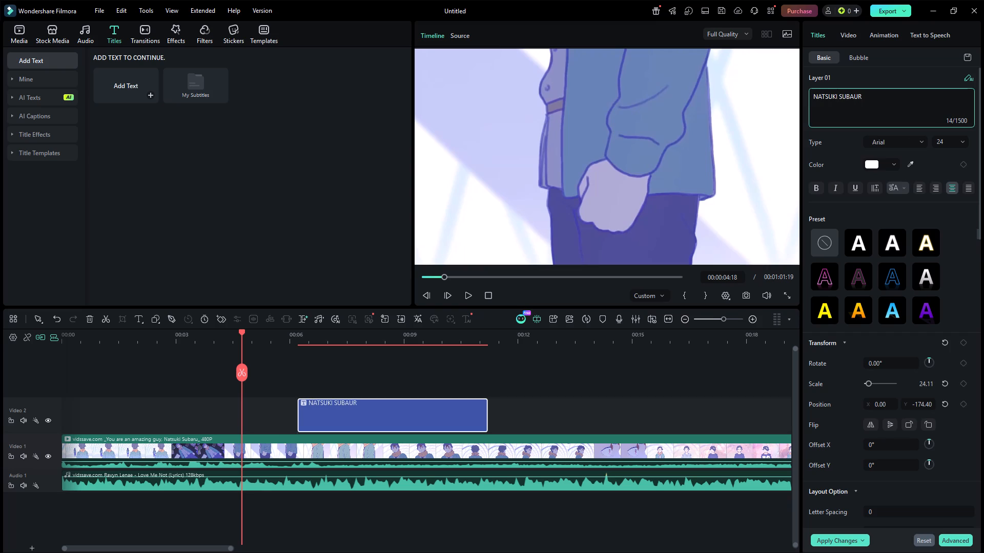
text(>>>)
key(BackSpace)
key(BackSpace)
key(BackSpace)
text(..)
Move the "NATSUKI SUBAUR.." title on Video 2 to the very start of the timeline.
click(504, 406)
drag(431, 412, 188, 419)
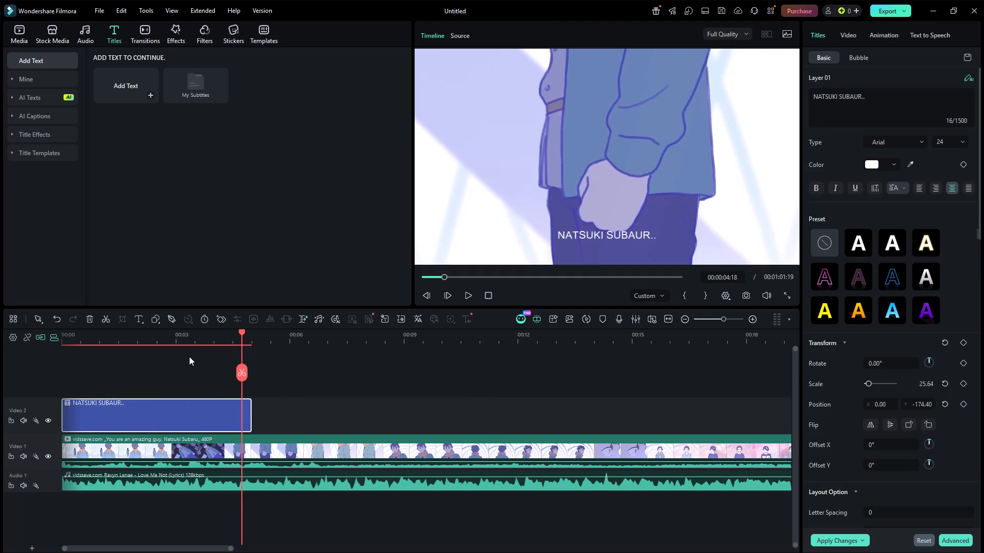
Play the opening to find where the first caption should end, and split the title on Video 2 at 00:00:01:03.
drag(241, 335, 124, 343)
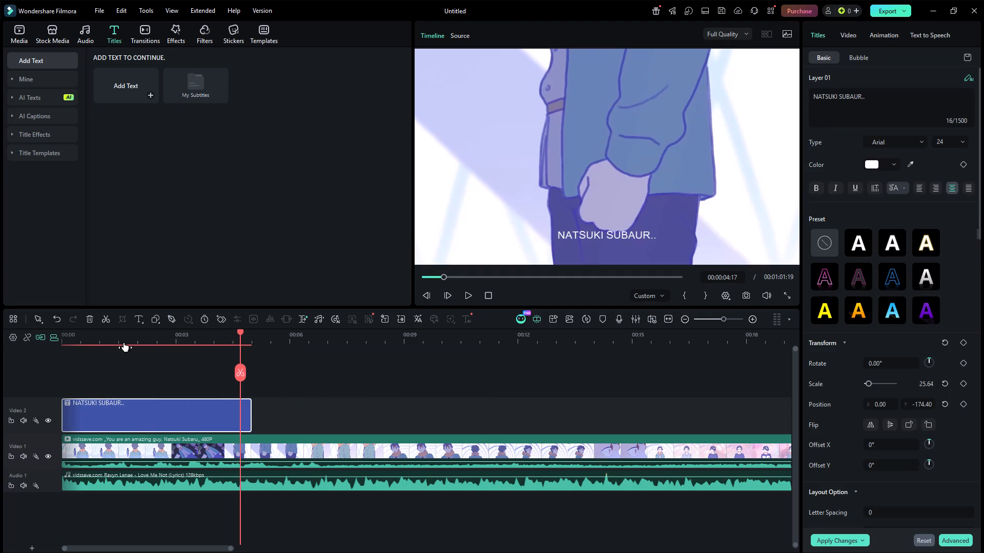
drag(124, 343, 81, 343)
click(463, 297)
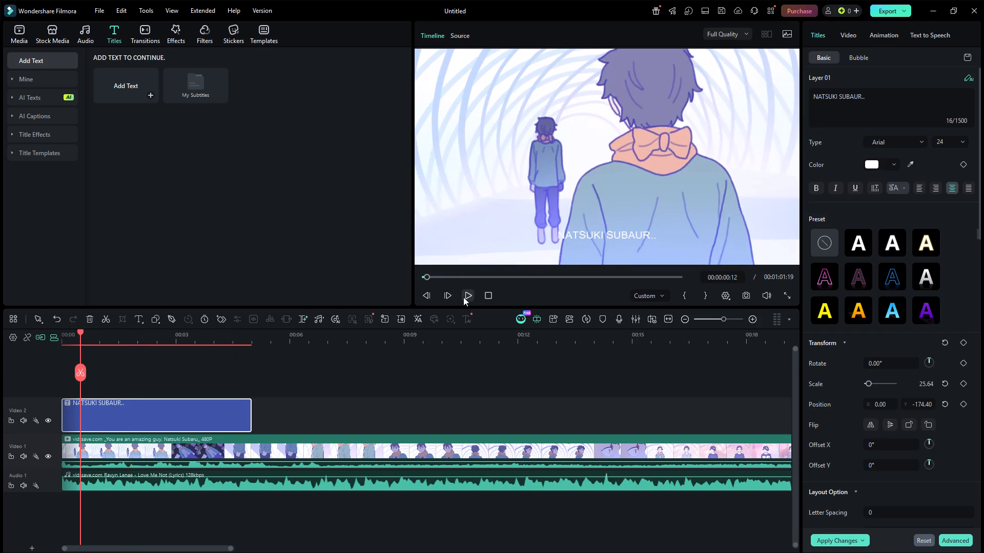
click(463, 297)
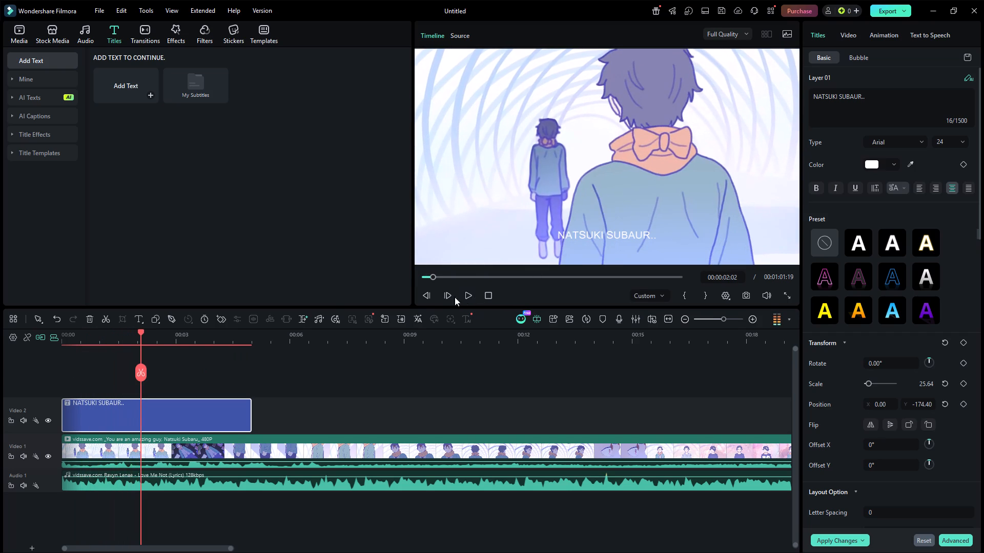
drag(432, 281, 424, 279)
click(87, 338)
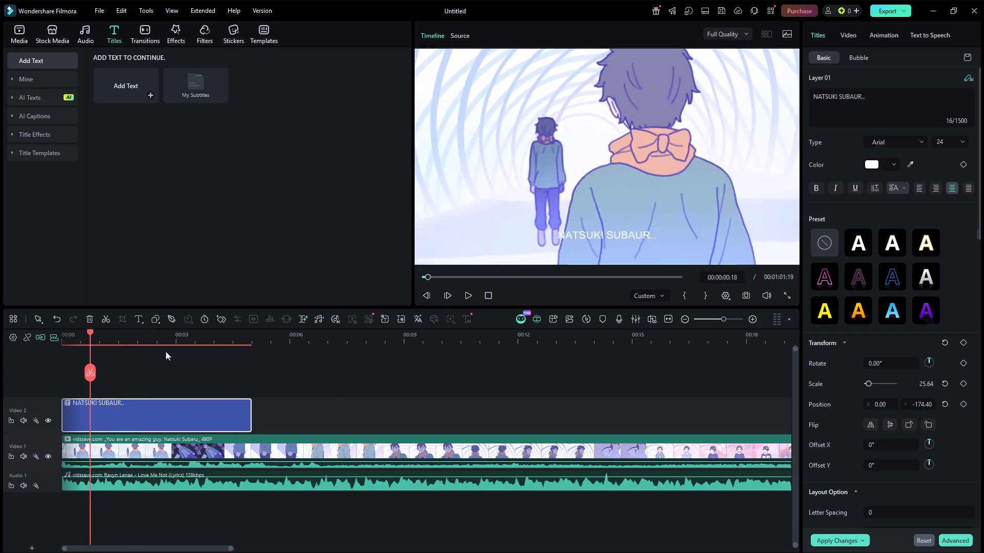
click(462, 292)
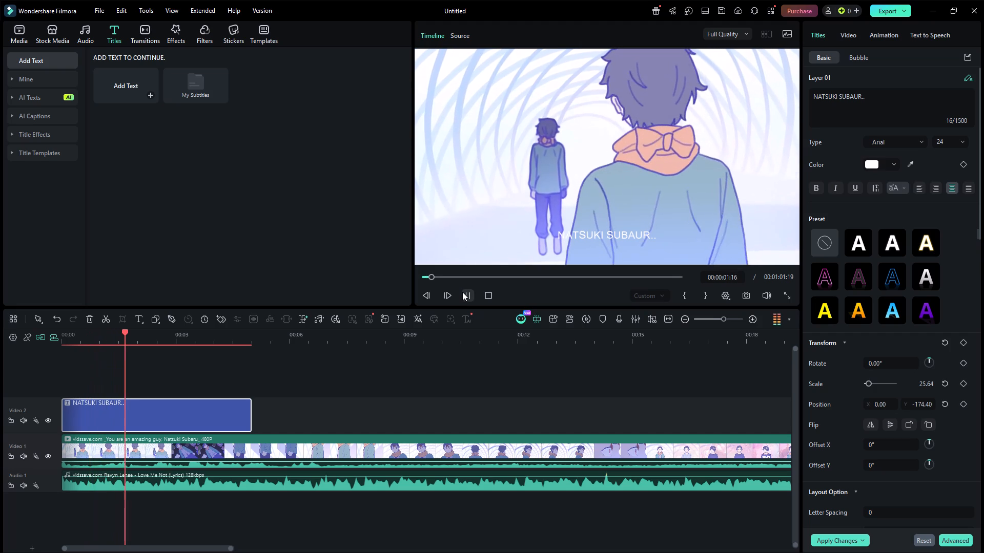
click(462, 292)
click(88, 335)
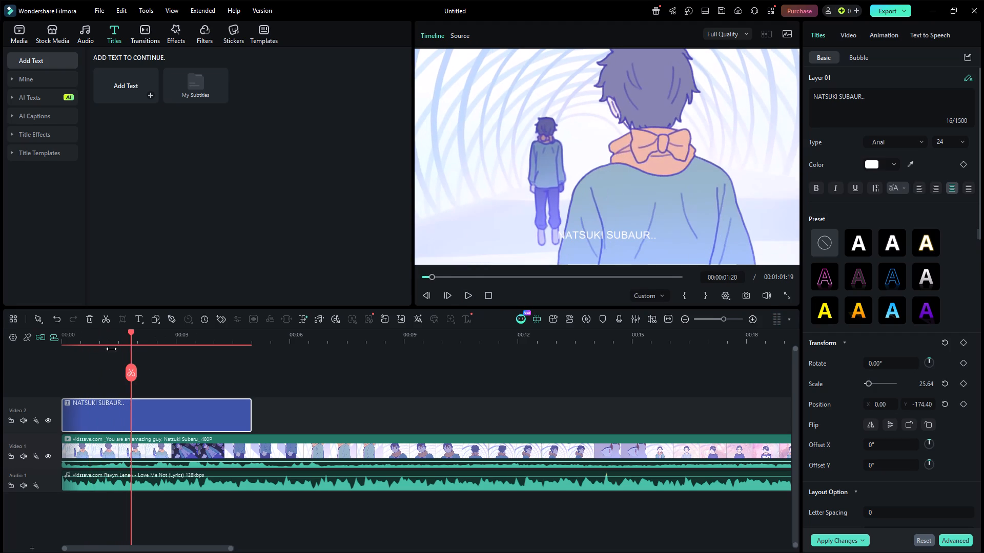
click(468, 292)
click(468, 292)
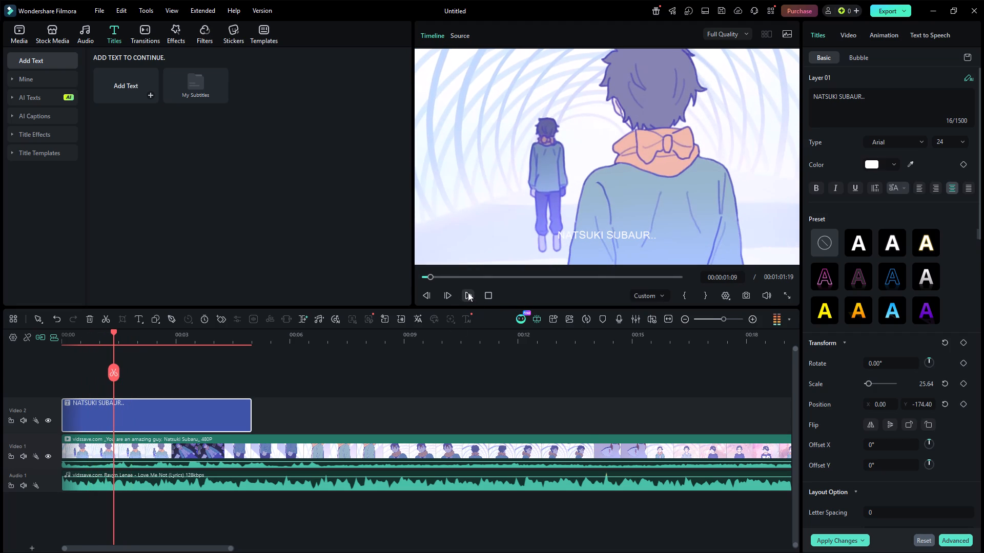
click(430, 279)
click(427, 278)
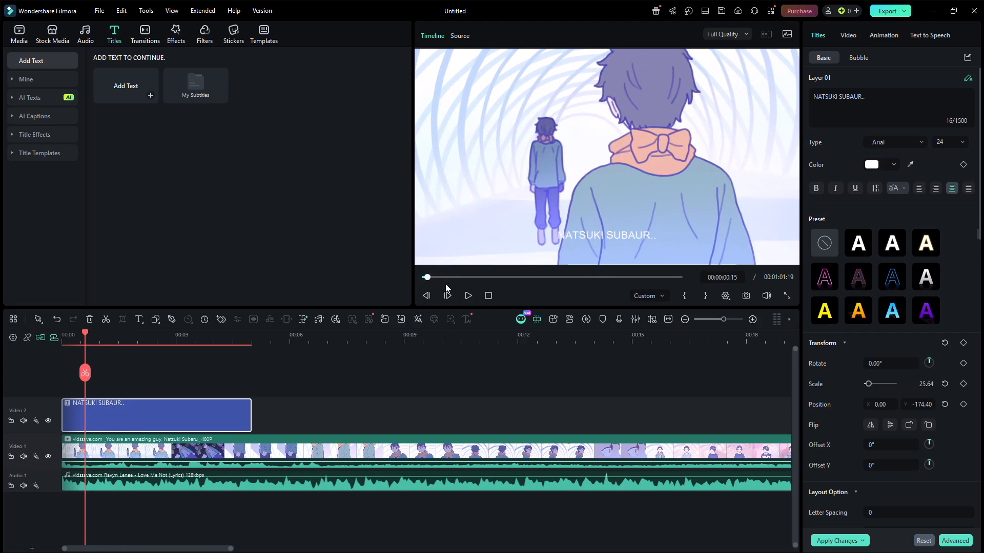
click(463, 294)
click(464, 295)
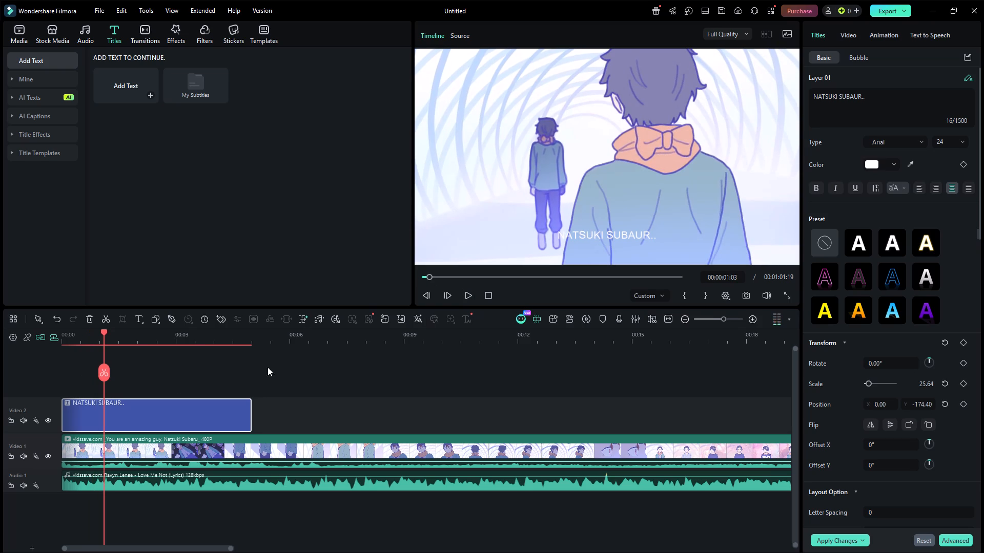
click(102, 371)
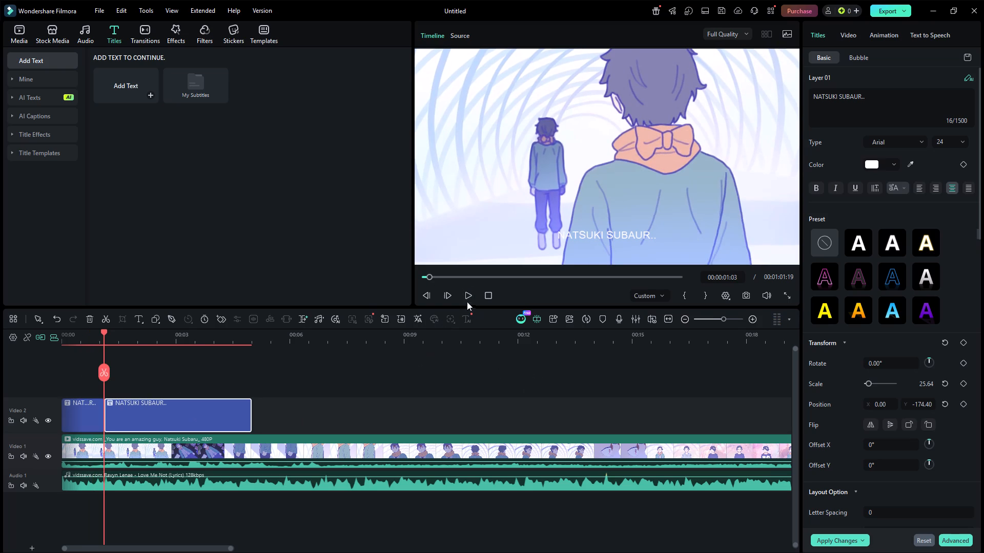
Replace the text of the second title segment on Video 2 with "IS A WEAK...".
click(468, 293)
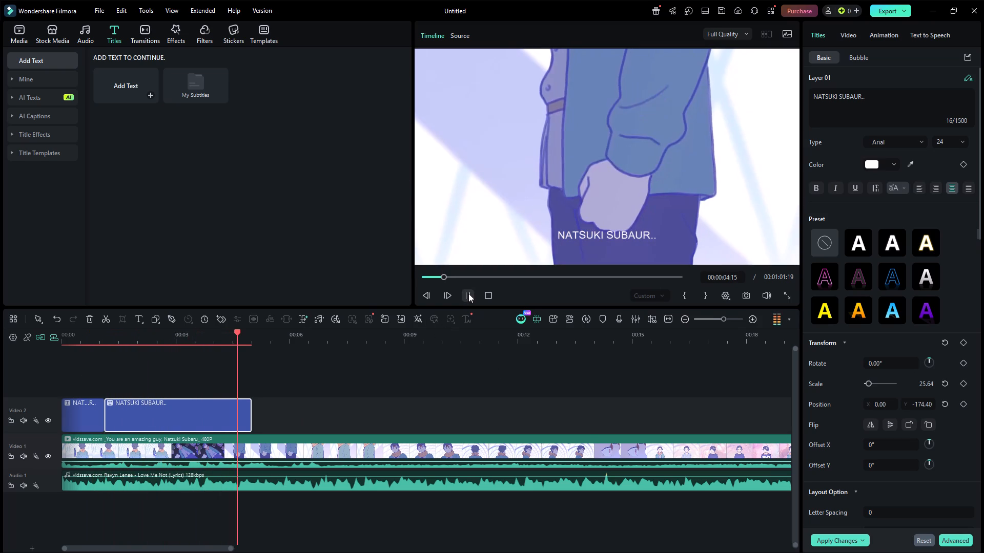
click(468, 293)
click(890, 100)
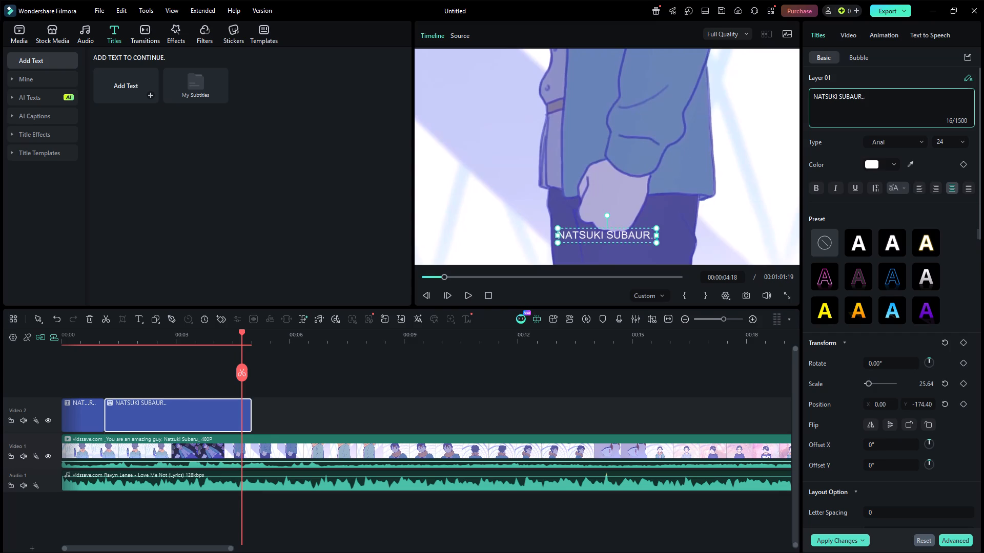
key(BackSpace)
key(BackSpace)
key(BackSpace)
key(BackSpace)
key(BackSpace)
key(BackSpace)
key(BackSpace)
key(BackSpace)
key(BackSpace)
key(BackSpace)
key(BackSpace)
key(BackSpace)
key(BackSpace)
key(BackSpace)
key(BackSpace)
key(BackSpace)
key(BackSpace)
key(BackSpace)
key(BackSpace)
key(BackSpace)
text(UIS)
key(space)
key(shift+BackSpace)
key(shift+BackSpace)
key(shift+BackSpace)
key(shift+BackSpace)
key(Tab)
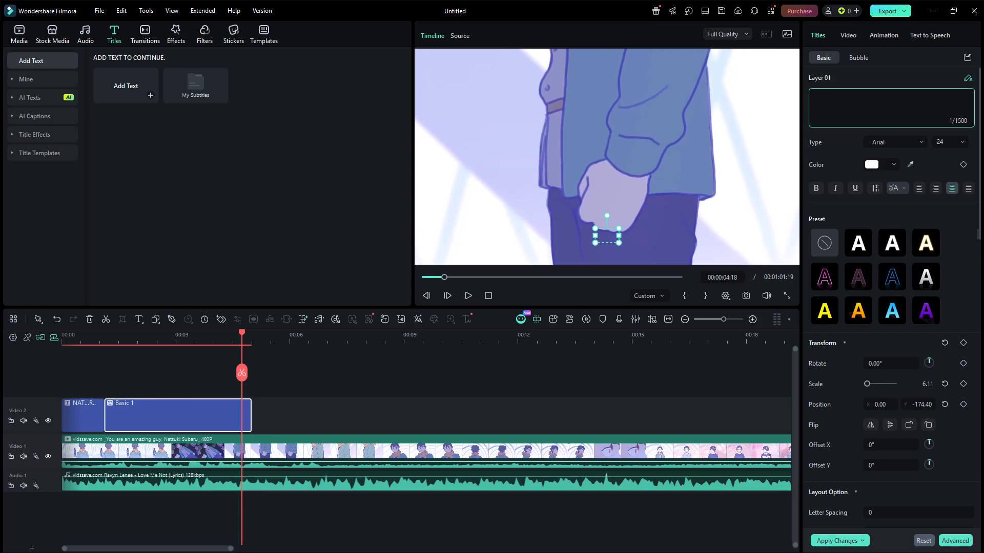
key(BackSpace)
key(BackSpace)
key(BackSpace)
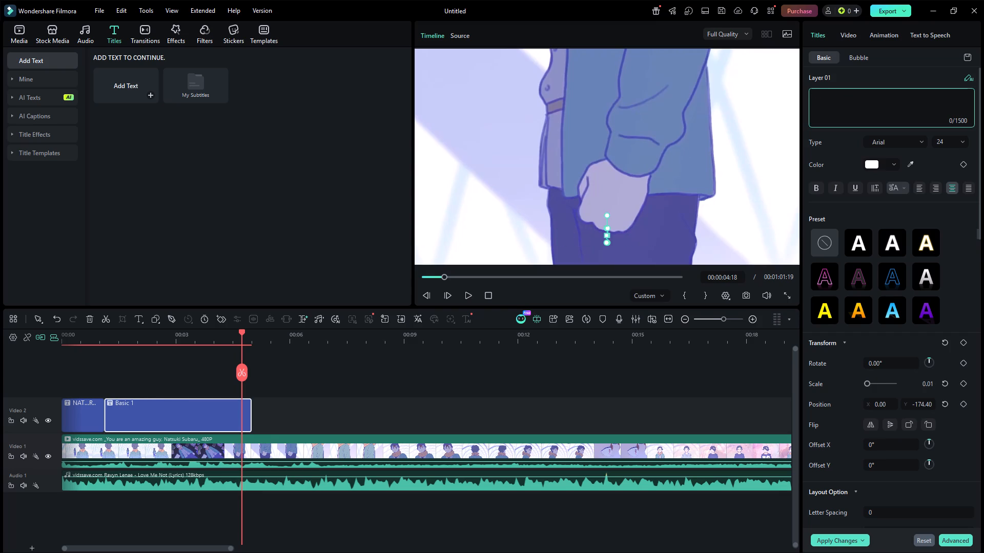
text(IS WE)
key(BackSpace)
key(BackSpace)
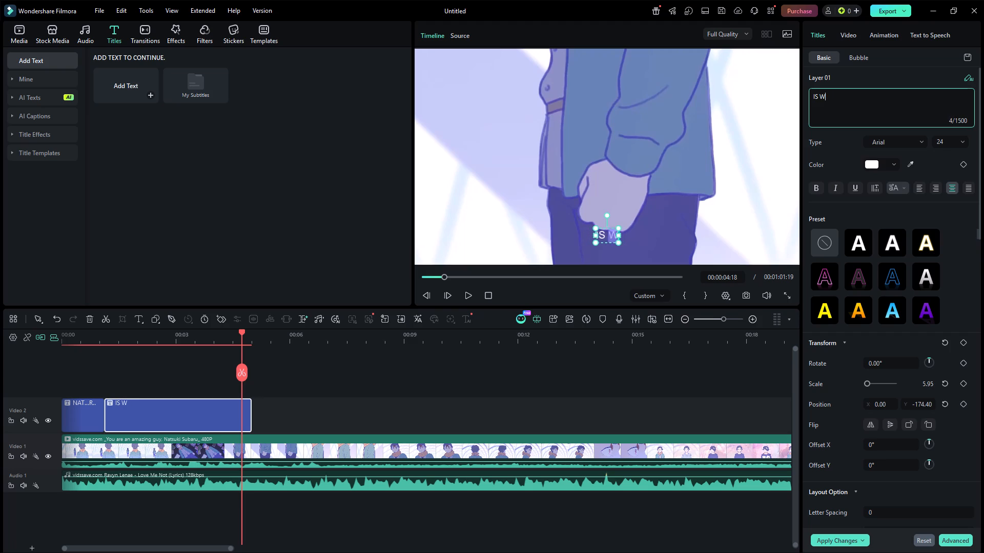
text(A WEKA)
key(BackSpace)
key(BackSpace)
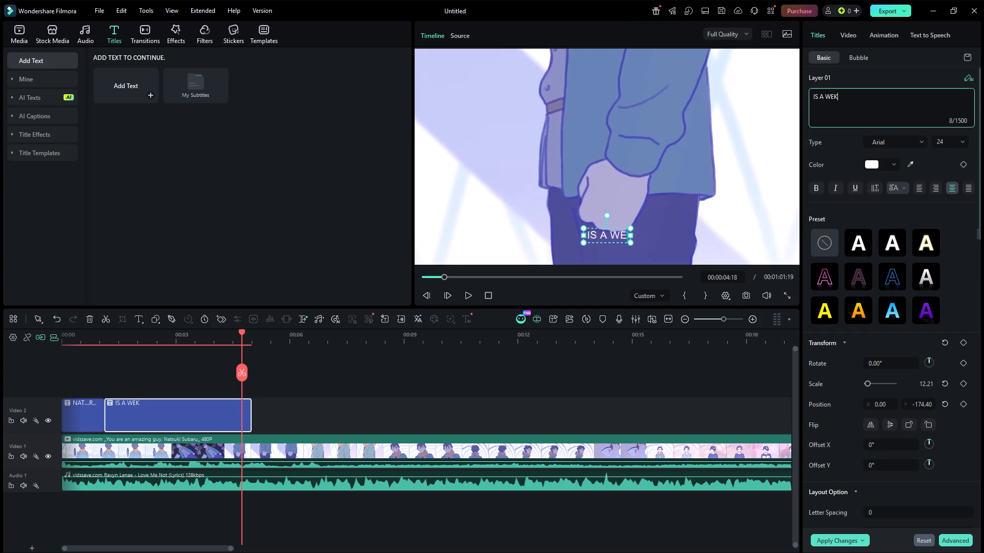
text(AIK)
key(BackSpace)
key(BackSpace)
text(K)
key(space)
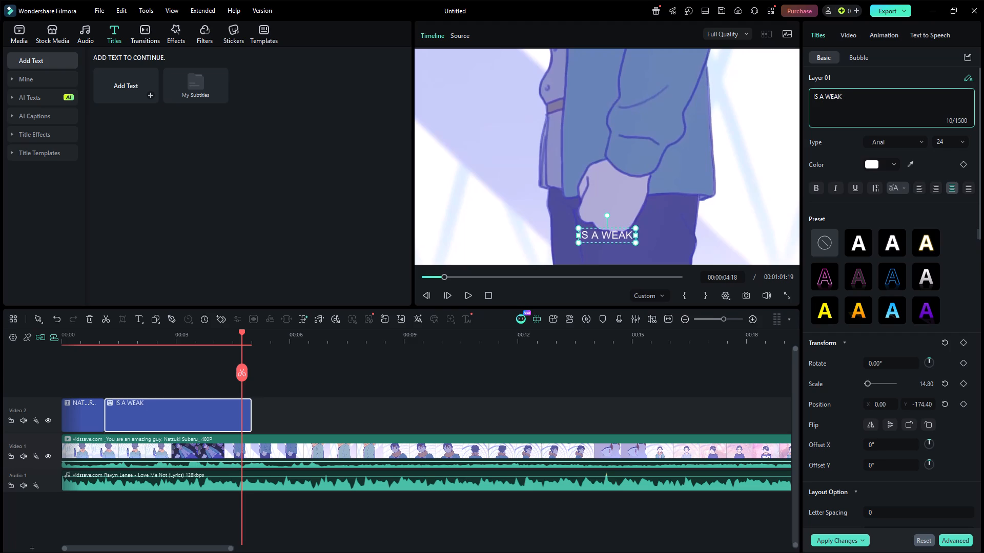
key(BackSpace)
text(...)
key(Return)
key(equal)
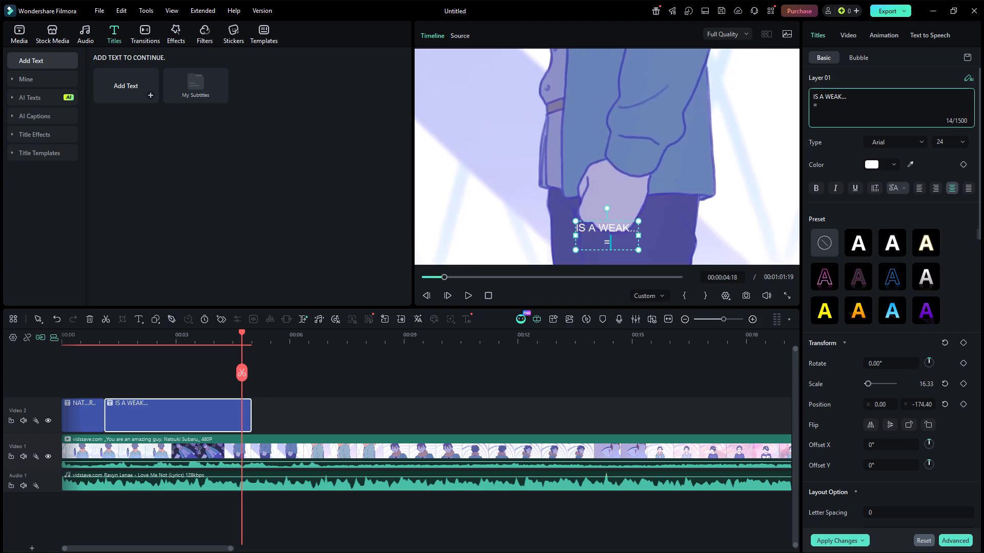
key(BackSpace)
key(BackSpace)
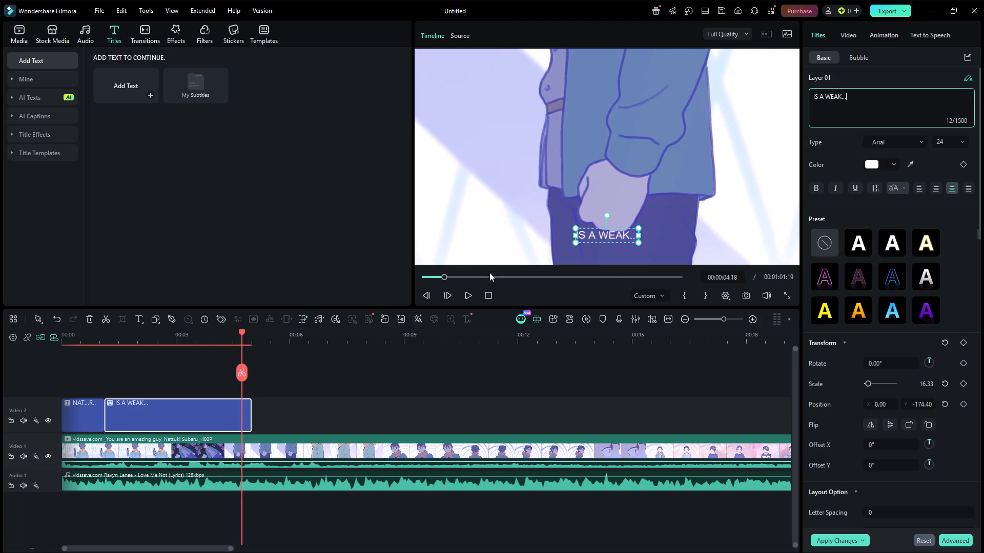
Play the section after the first caption to find where the second should end, and split the title on Video 2 at 00:00:02:06.
click(316, 368)
click(162, 337)
click(148, 340)
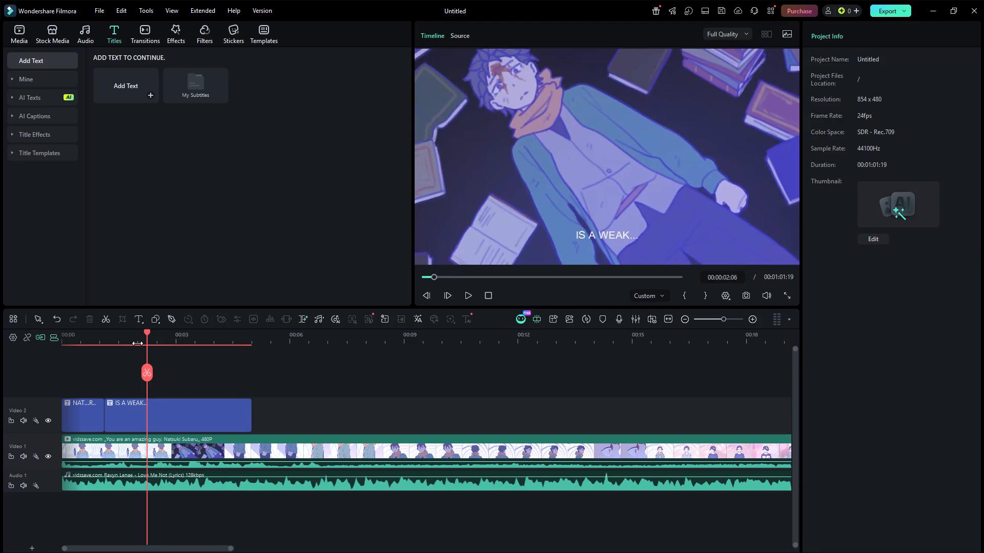
click(139, 343)
click(473, 296)
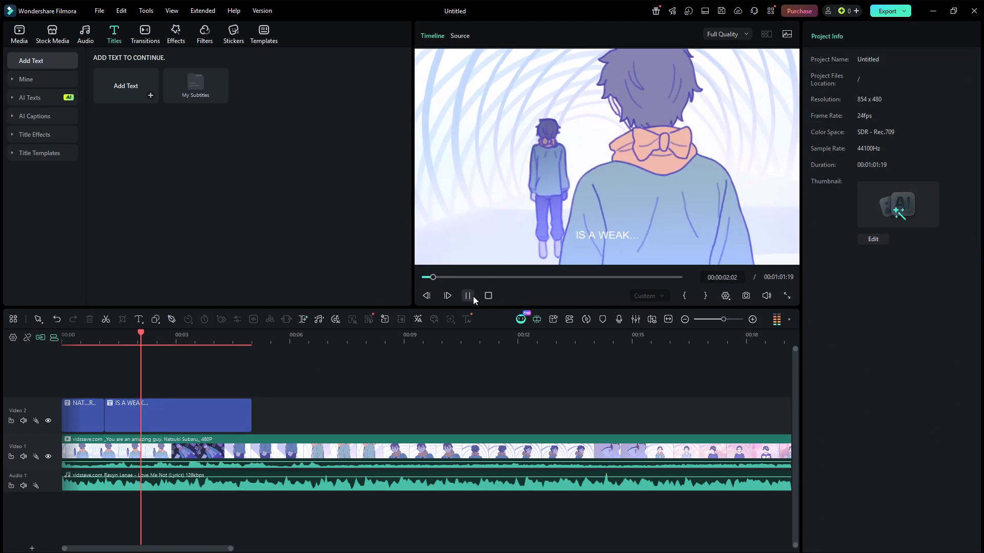
click(473, 296)
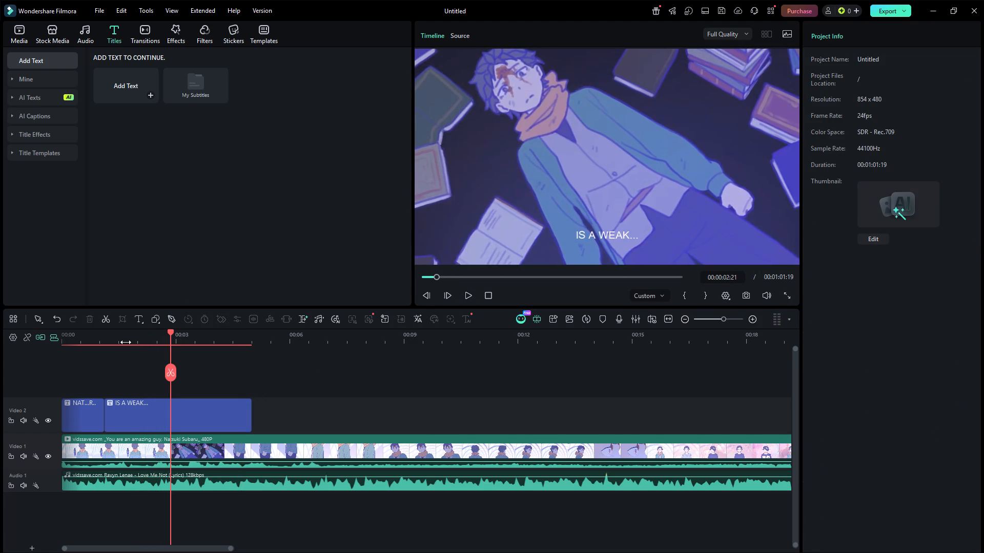
click(150, 333)
click(465, 292)
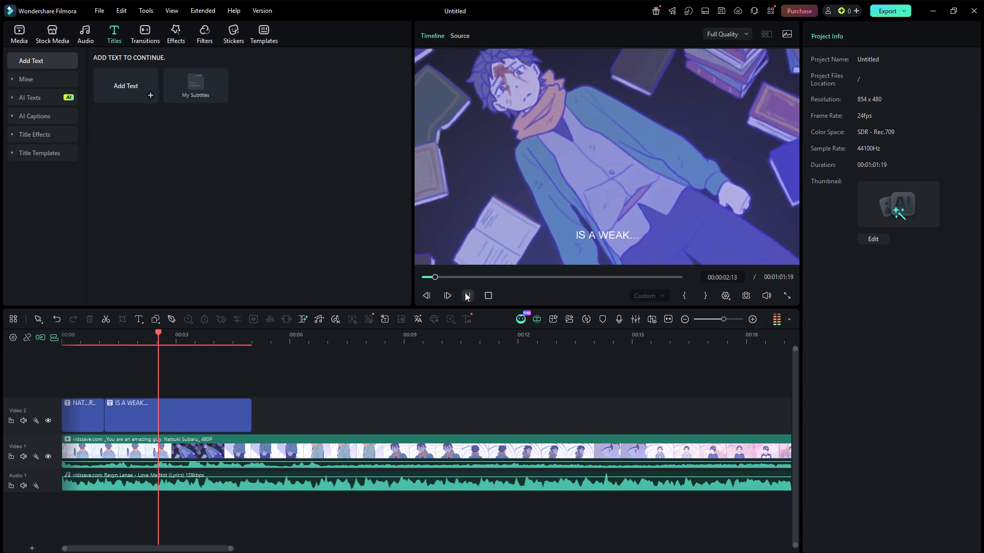
click(465, 292)
click(121, 336)
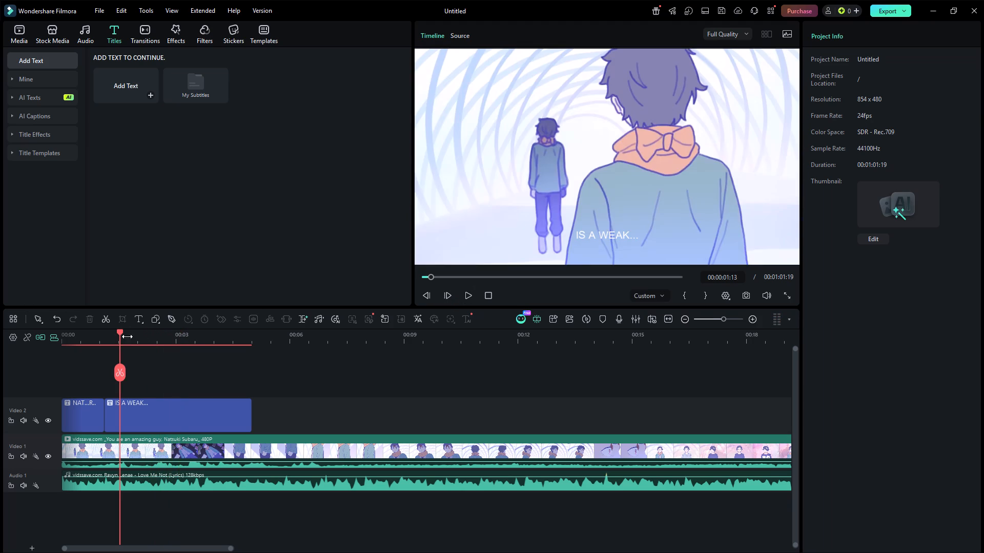
click(471, 301)
click(471, 301)
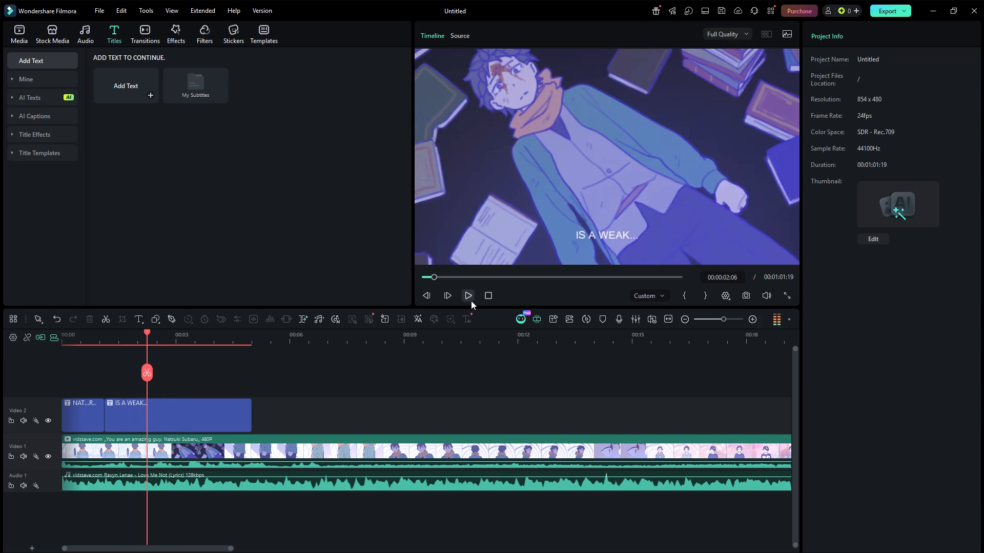
click(145, 410)
click(142, 365)
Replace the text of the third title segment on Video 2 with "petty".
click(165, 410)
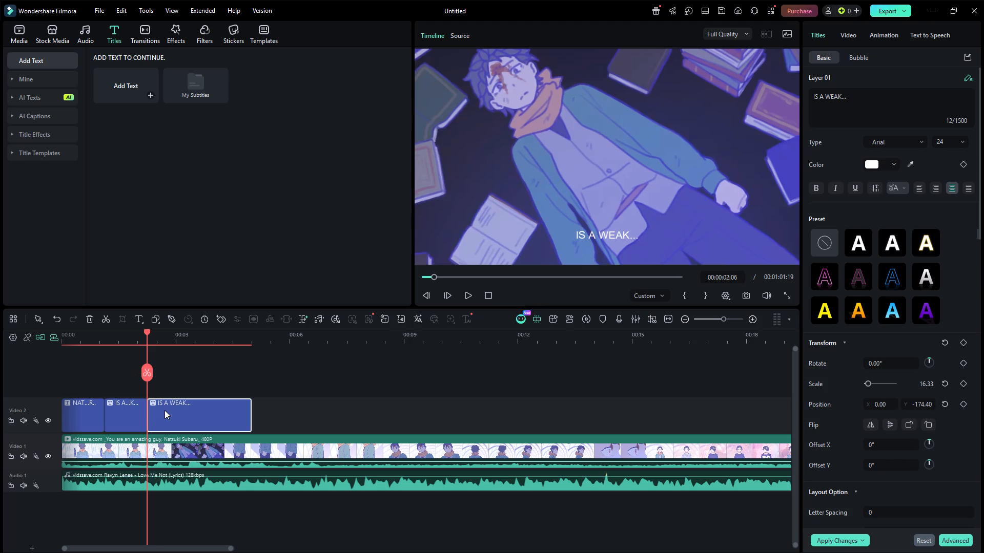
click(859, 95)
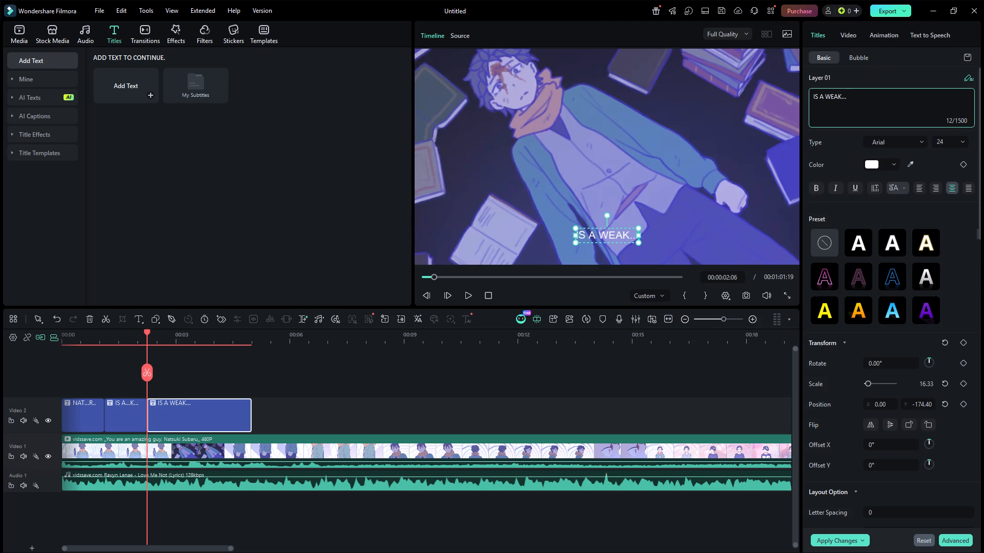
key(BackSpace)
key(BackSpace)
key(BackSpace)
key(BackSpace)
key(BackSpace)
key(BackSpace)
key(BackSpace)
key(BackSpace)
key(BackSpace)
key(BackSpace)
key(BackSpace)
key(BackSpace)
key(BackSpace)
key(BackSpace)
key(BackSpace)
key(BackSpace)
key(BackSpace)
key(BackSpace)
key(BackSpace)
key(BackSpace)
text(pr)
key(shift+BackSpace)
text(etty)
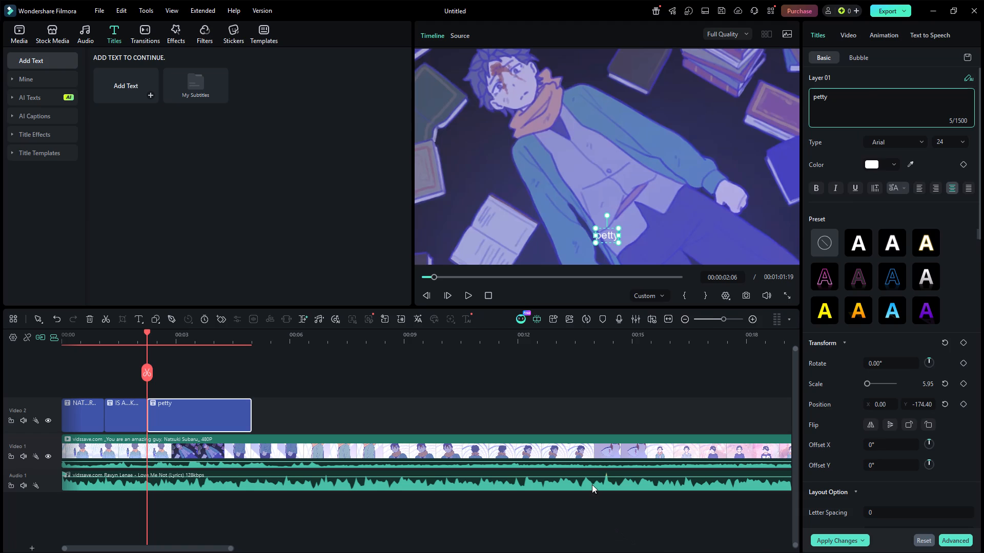
Switch to the Brave browser, search the web for "PETTY", and read its dictionary definitions before returning to Filmora.
click(553, 545)
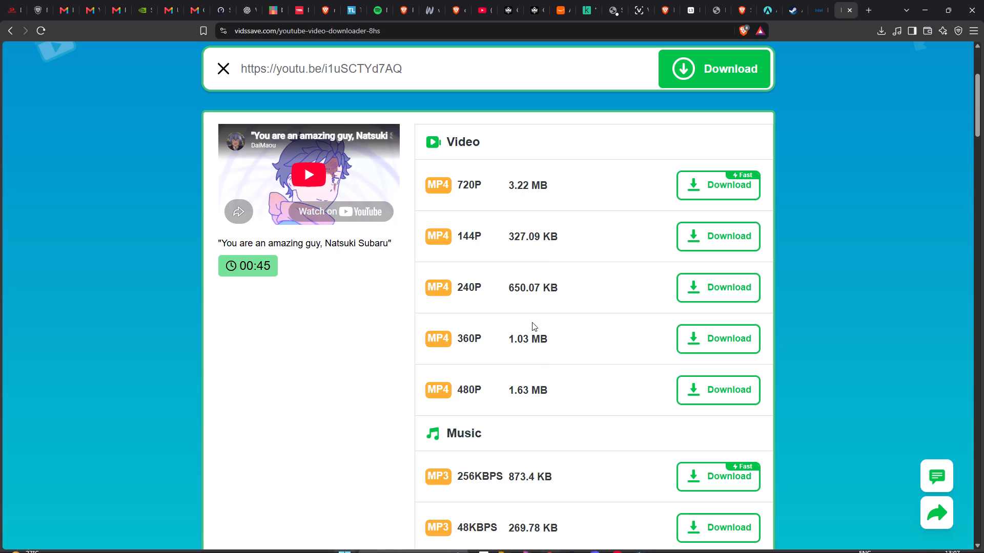
click(710, 27)
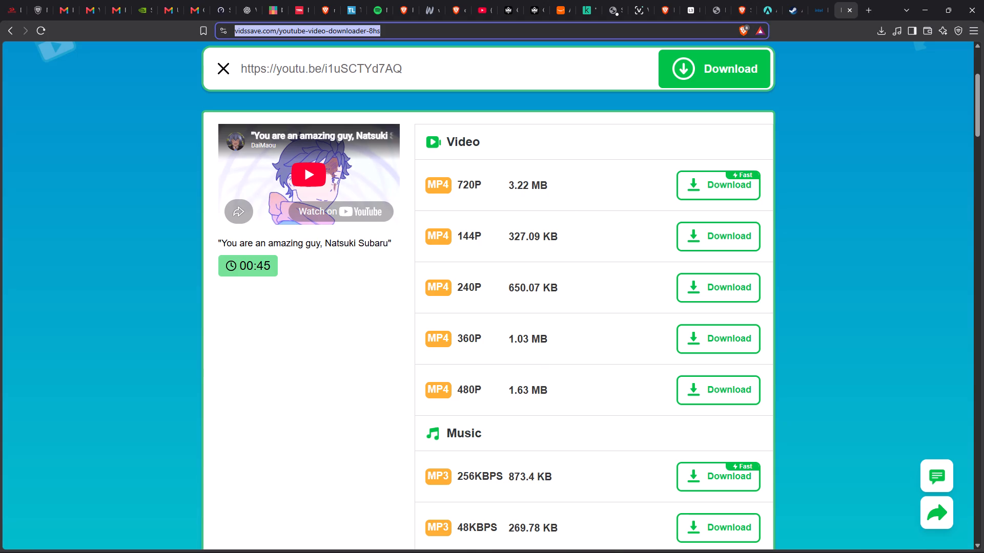
text(PETTY)
key(Return)
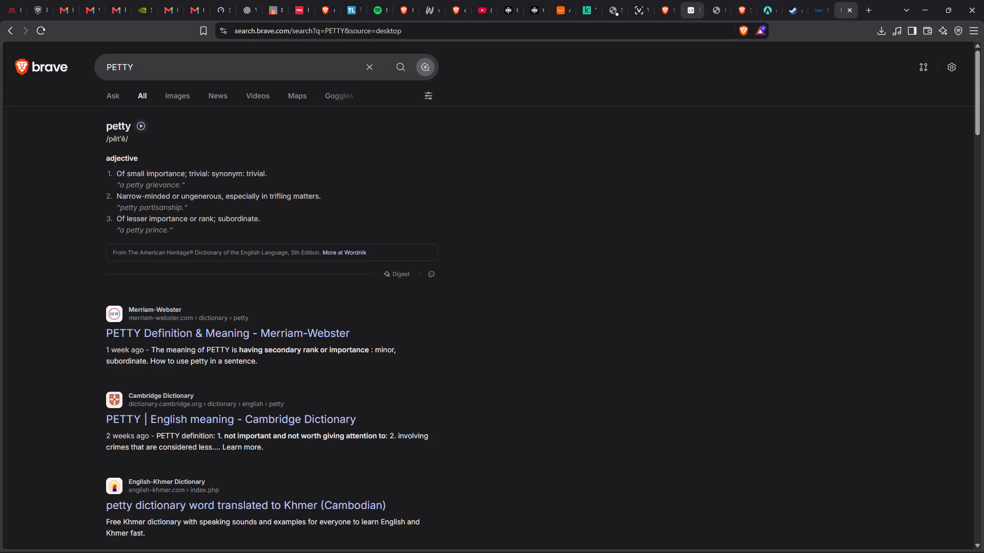
drag(117, 176, 138, 172)
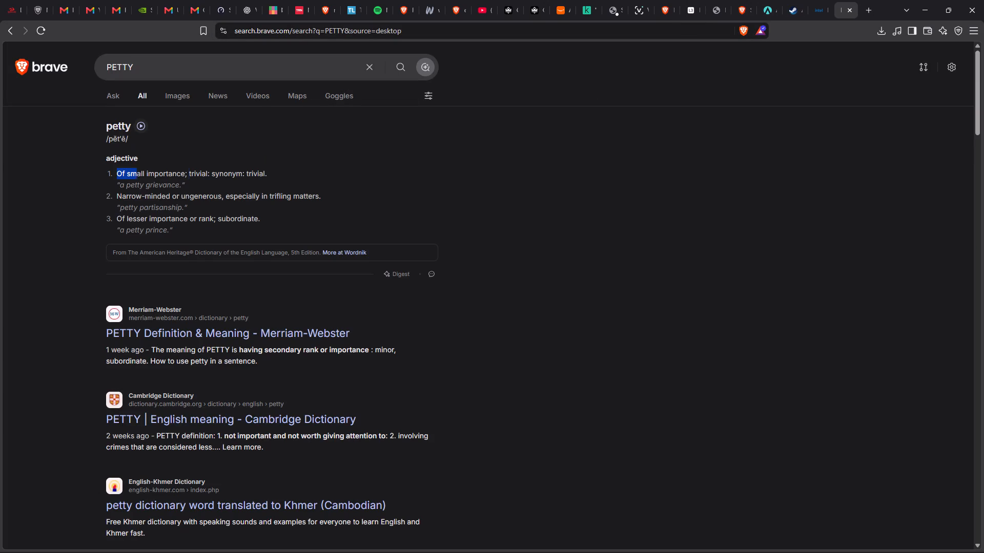
drag(138, 172, 252, 170)
click(320, 174)
drag(107, 196, 118, 195)
drag(118, 195, 469, 189)
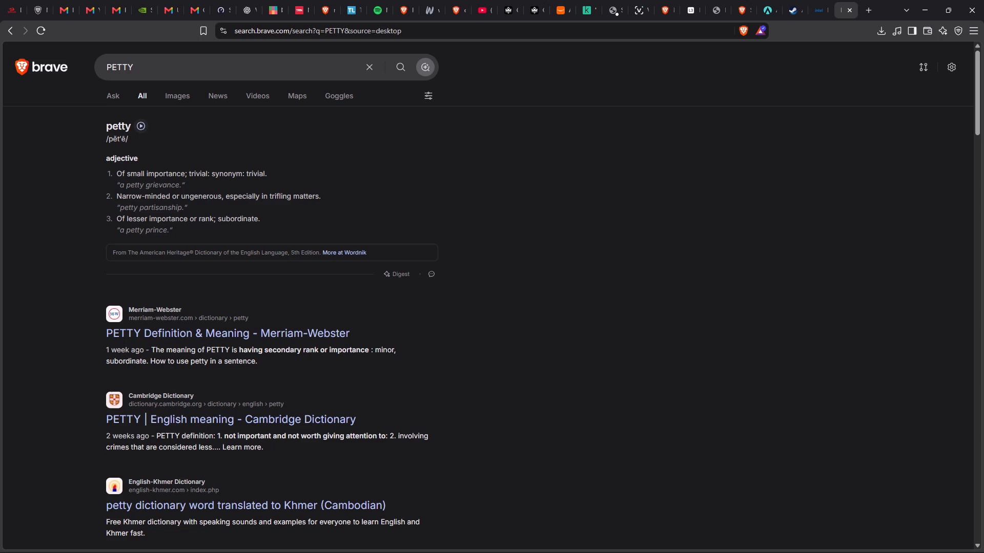
drag(119, 196, 332, 214)
drag(251, 188, 288, 192)
drag(115, 212, 218, 231)
click(918, 7)
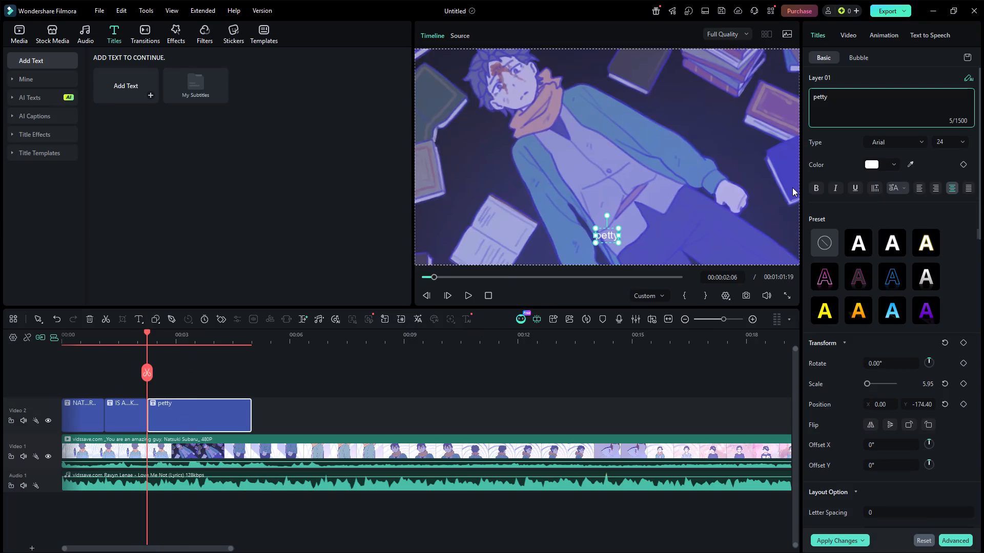
Clear the "petty" text from the third title segment on Video 2.
key(BackSpace)
key(BackSpace)
key(BackSpace)
key(BackSpace)
key(BackSpace)
key(BackSpace)
key(BackSpace)
key(BackSpace)
key(BackSpace)
key(BackSpace)
key(BackSpace)
key(BackSpace)
key(BackSpace)
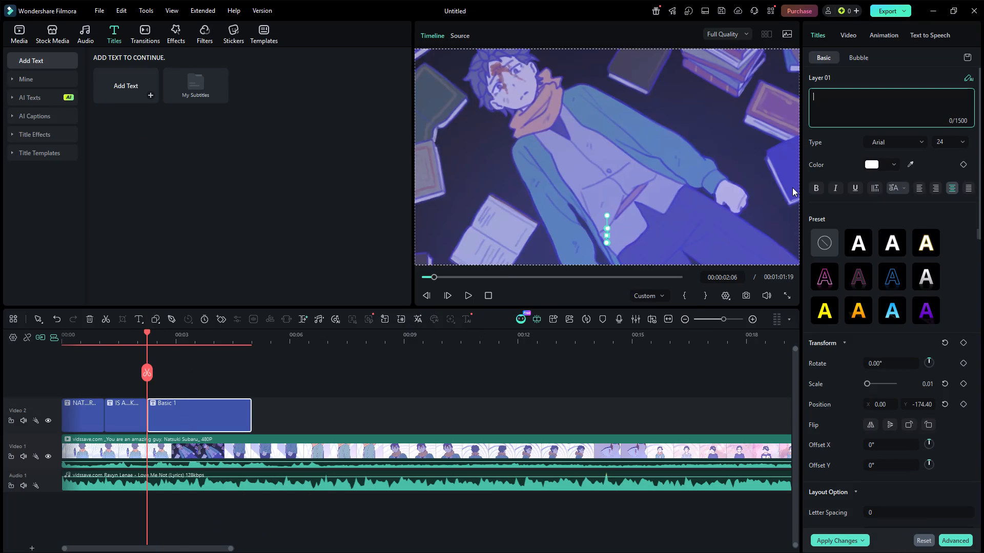